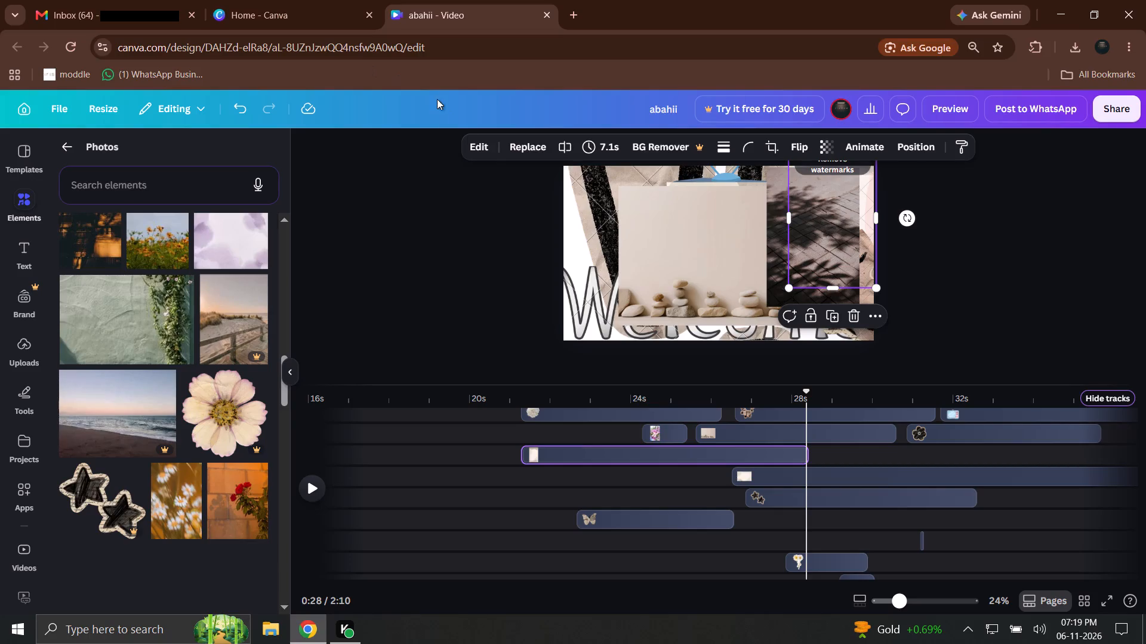
Move the long pale image clip earlier on its track so it starts at about 22 s.
{"action": "left_click_drag", "start_coordinate": [758, 478], "coordinate": [587, 476]}
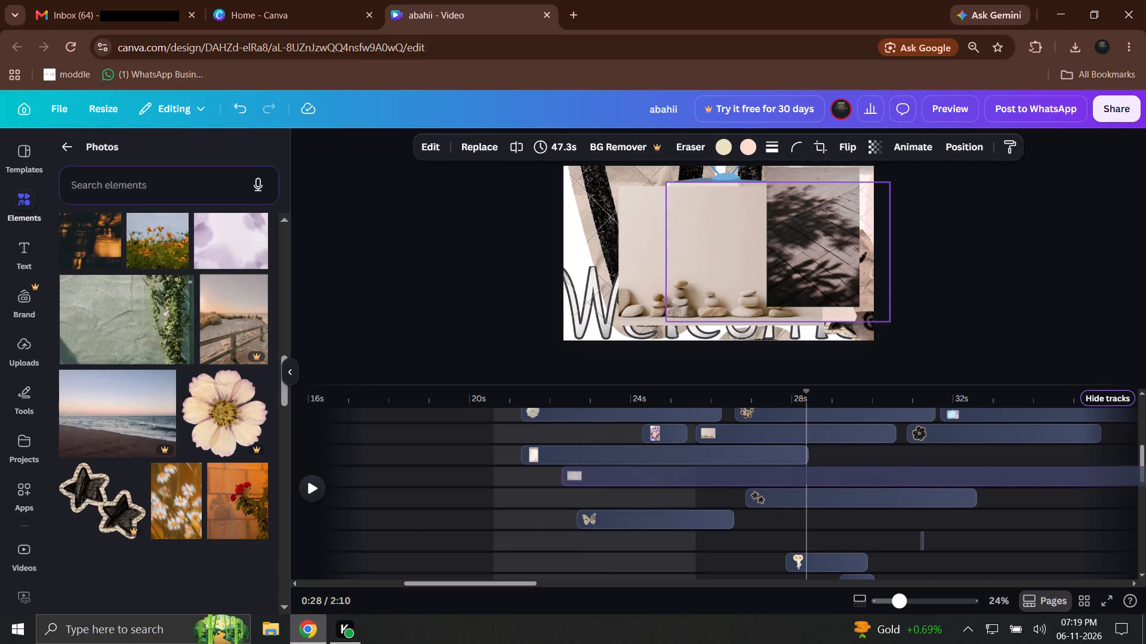
{"action": "left_click_drag", "start_coordinate": [587, 476], "coordinate": [586, 476]}
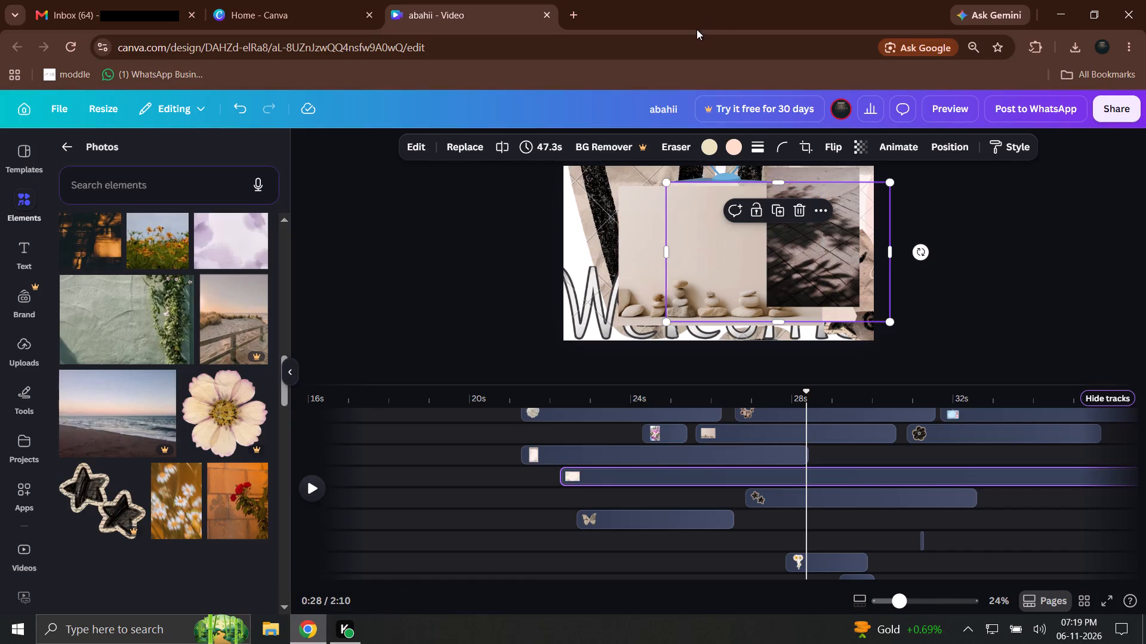
Select the group of clips across the tracks around 28 s and extend their ends together until the long pale clip lasts 48.6 s.
{"action": "left_click_drag", "start_coordinate": [924, 563], "coordinate": [588, 401]}
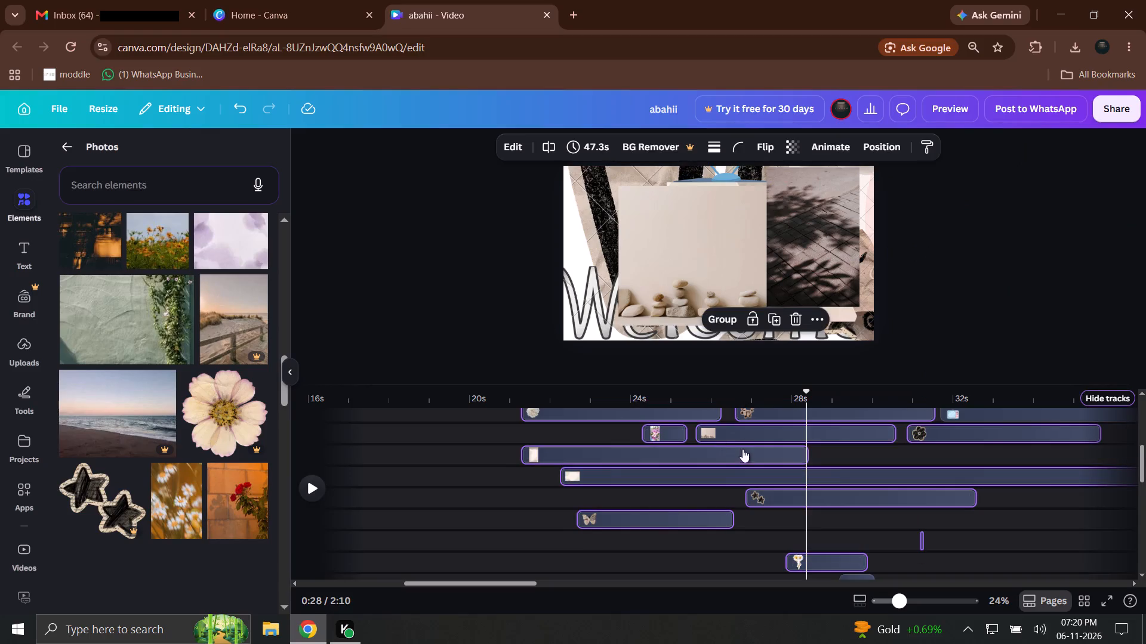
{"action": "left_click_drag", "start_coordinate": [891, 432], "coordinate": [1008, 456]}
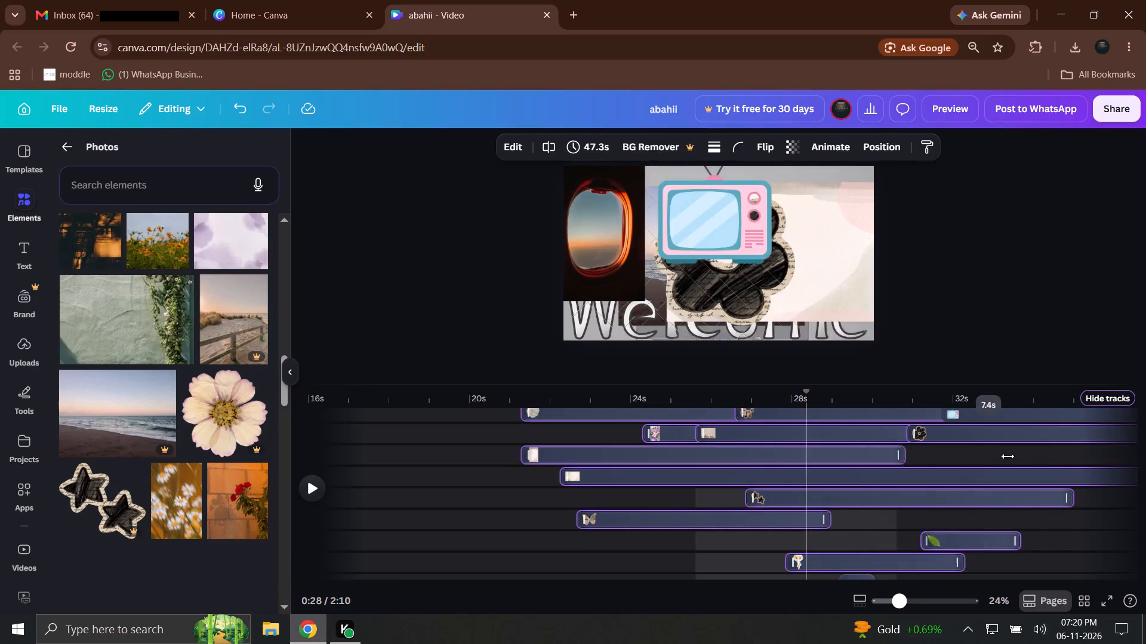
{"action": "left_click_drag", "start_coordinate": [1008, 456], "coordinate": [1145, 422]}
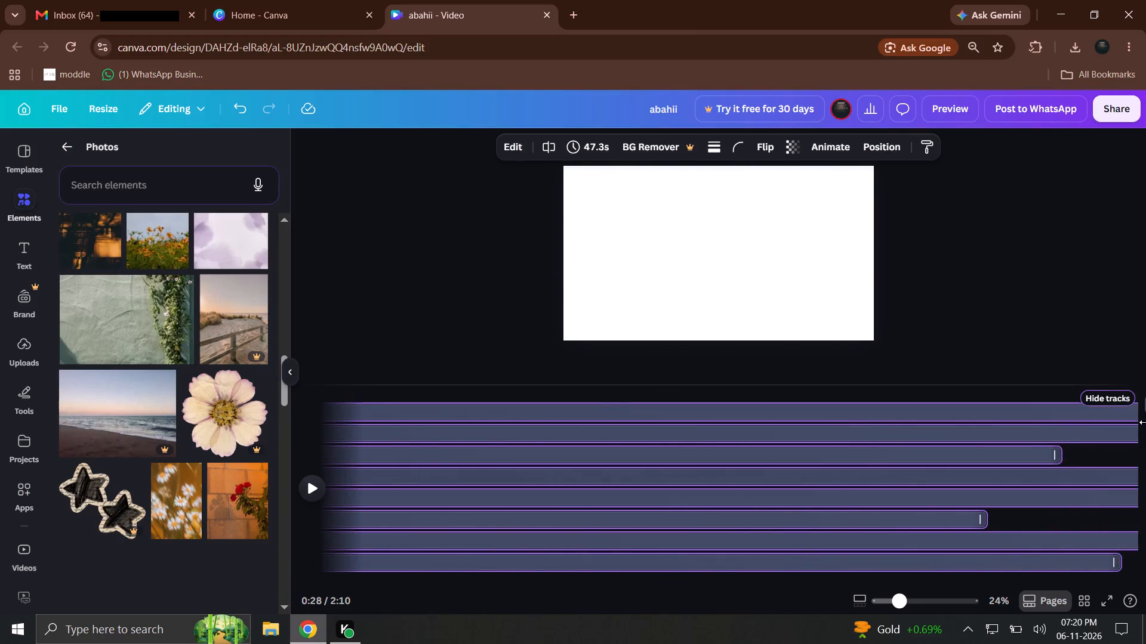
{"action": "left_click_drag", "start_coordinate": [1145, 422], "coordinate": [1085, 475]}
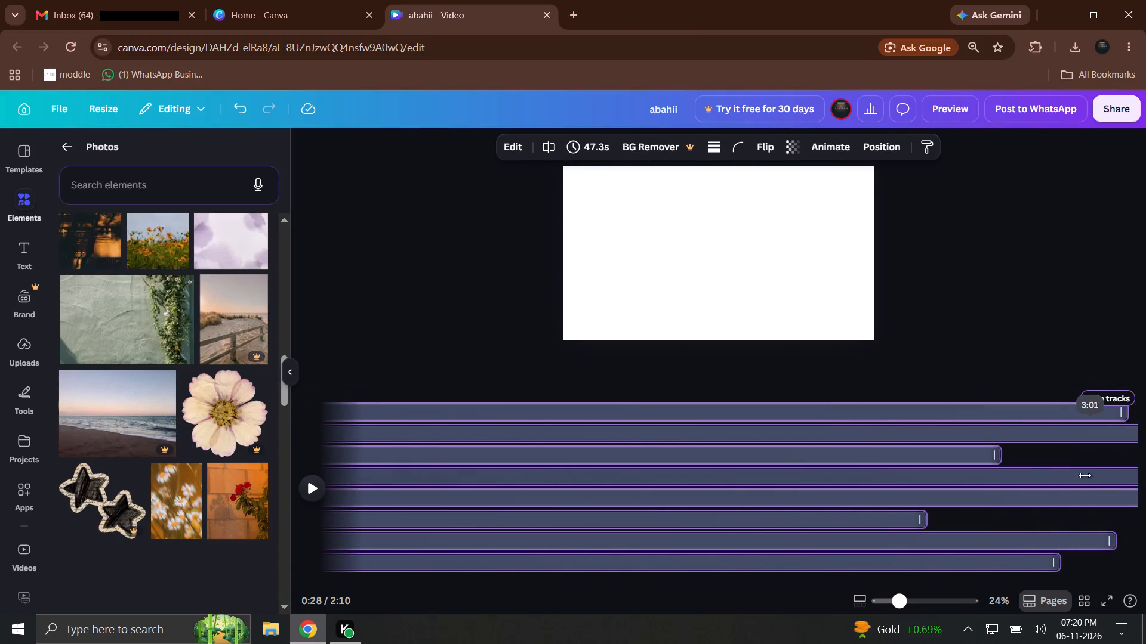
{"action": "left_click_drag", "start_coordinate": [1085, 475], "coordinate": [280, 275]}
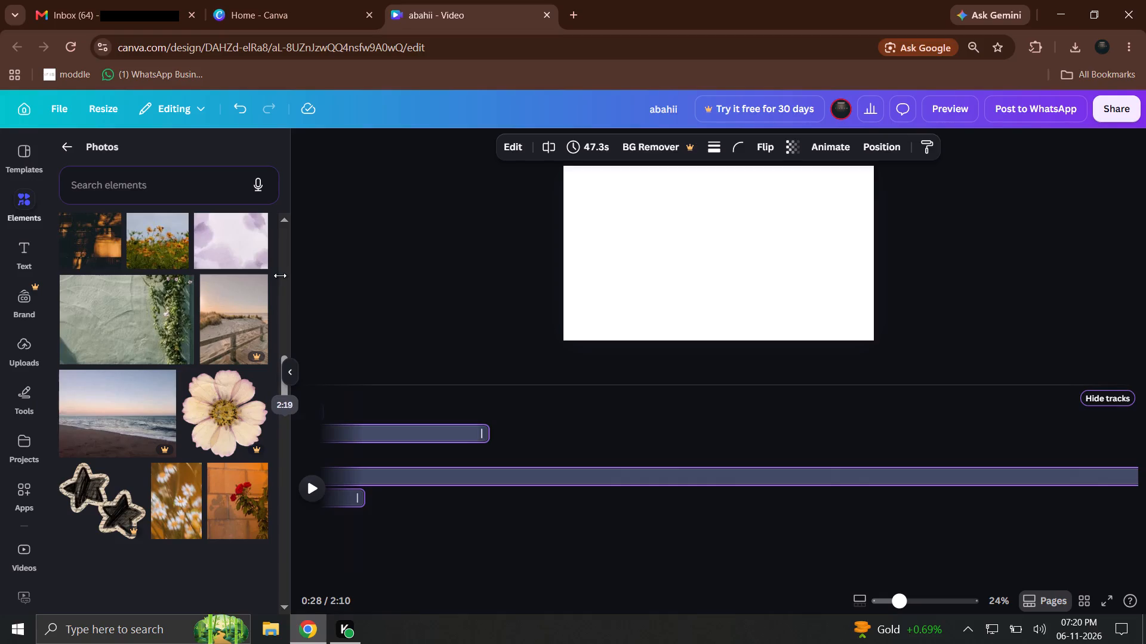
{"action": "left_click_drag", "start_coordinate": [280, 275], "coordinate": [282, 275]}
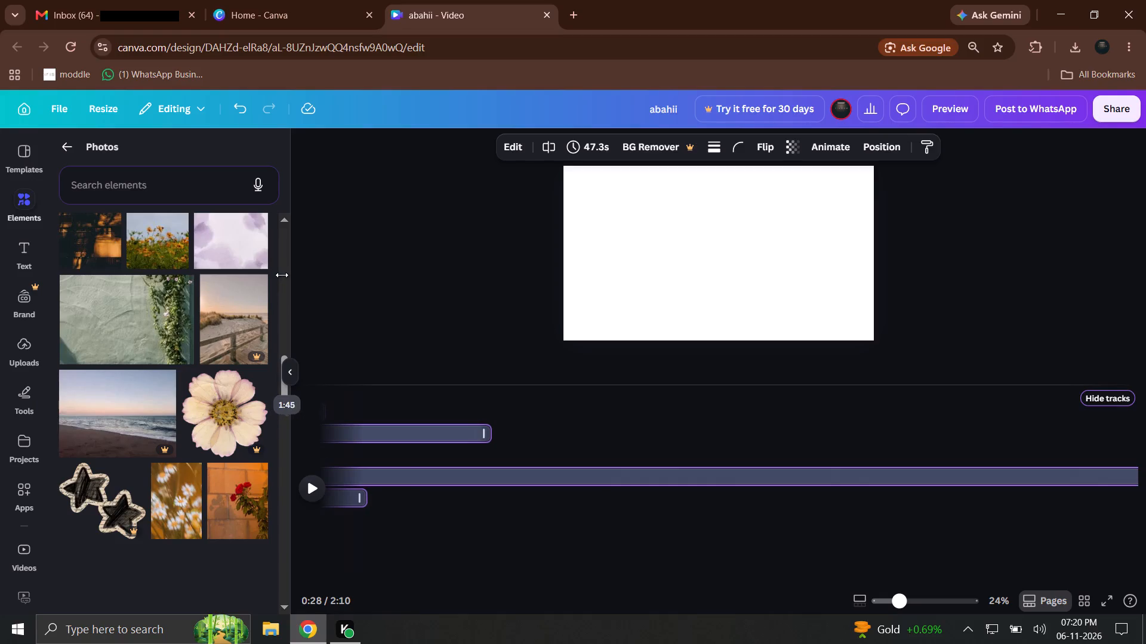
{"action": "left_click_drag", "start_coordinate": [282, 275], "coordinate": [283, 274]}
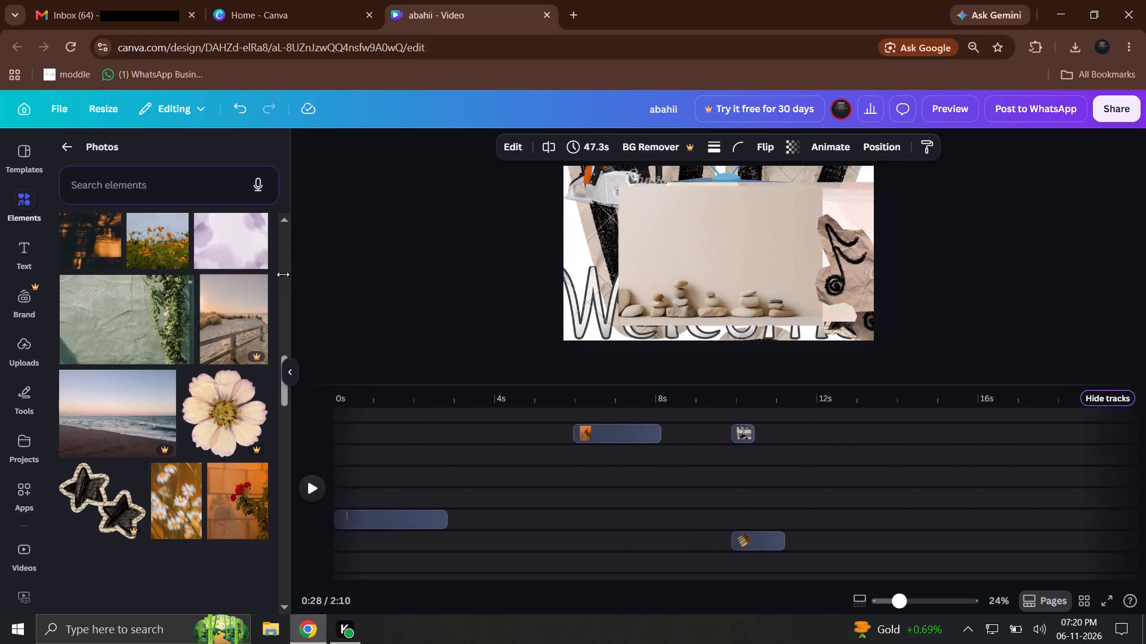
{"action": "left_click_drag", "start_coordinate": [283, 274], "coordinate": [1145, 526]}
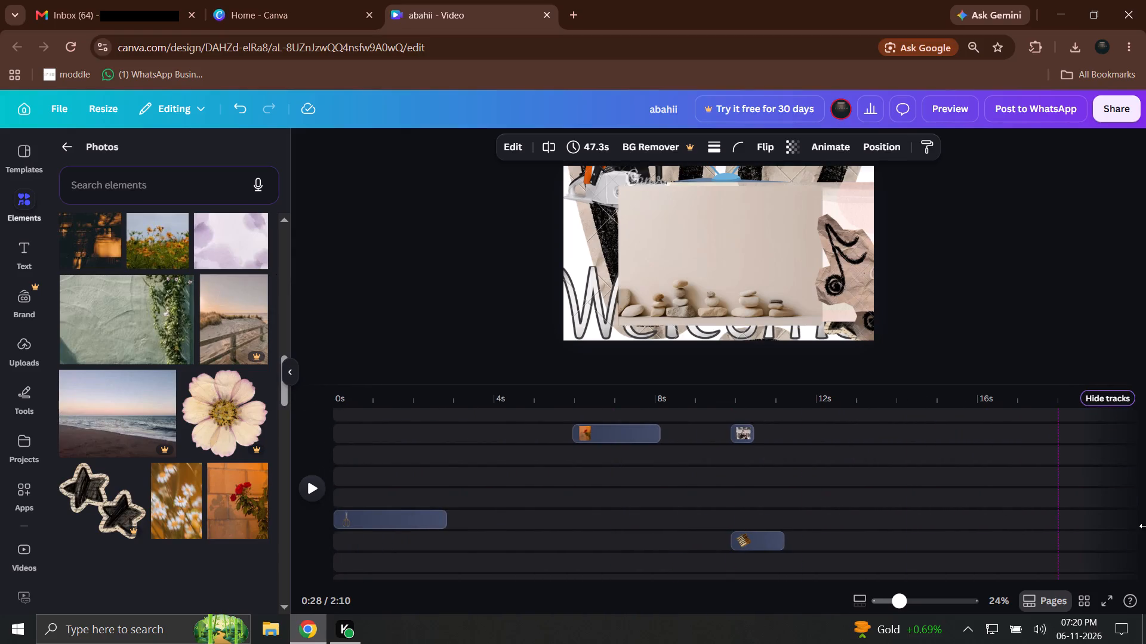
{"action": "left_click_drag", "start_coordinate": [1145, 526], "coordinate": [951, 456]}
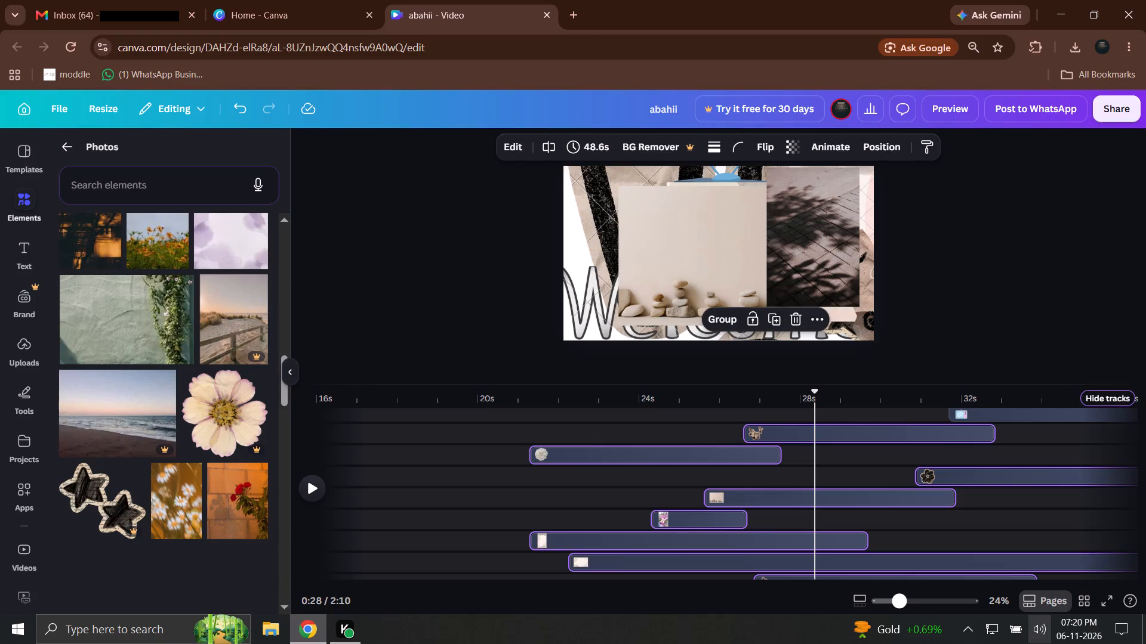
Move the stacked-stones photo clip up one track to about 22 s and the pale portrait clip to about 18 s on the track below.
{"action": "left_click", "coordinate": [670, 506]}
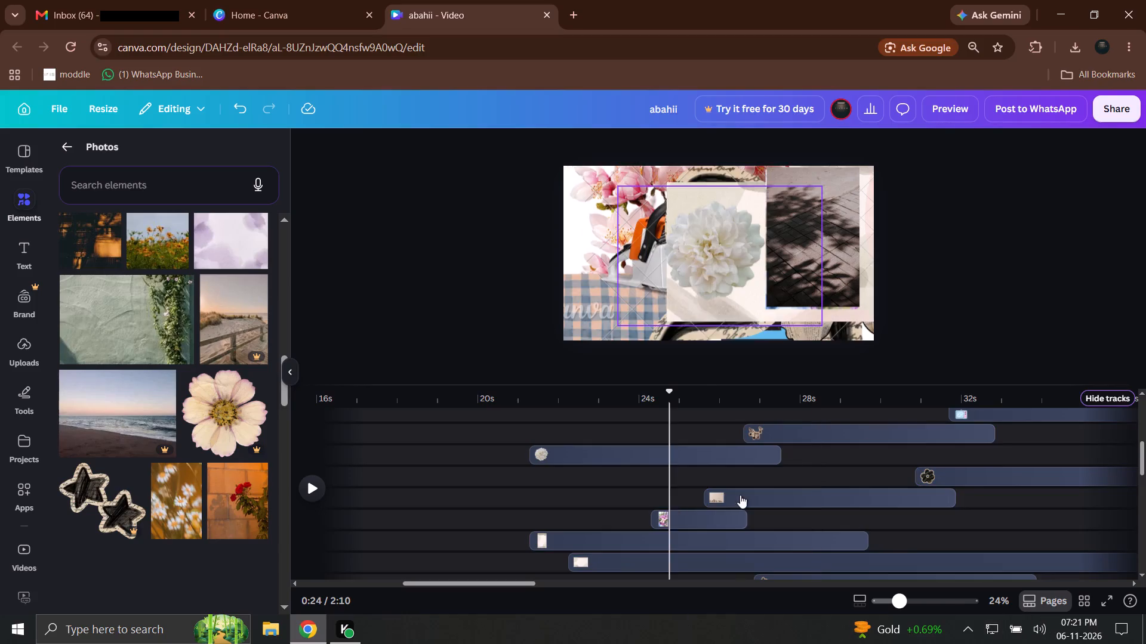
{"action": "left_click_drag", "start_coordinate": [740, 495], "coordinate": [590, 500]}
{"action": "left_click_drag", "start_coordinate": [686, 519], "coordinate": [547, 488]}
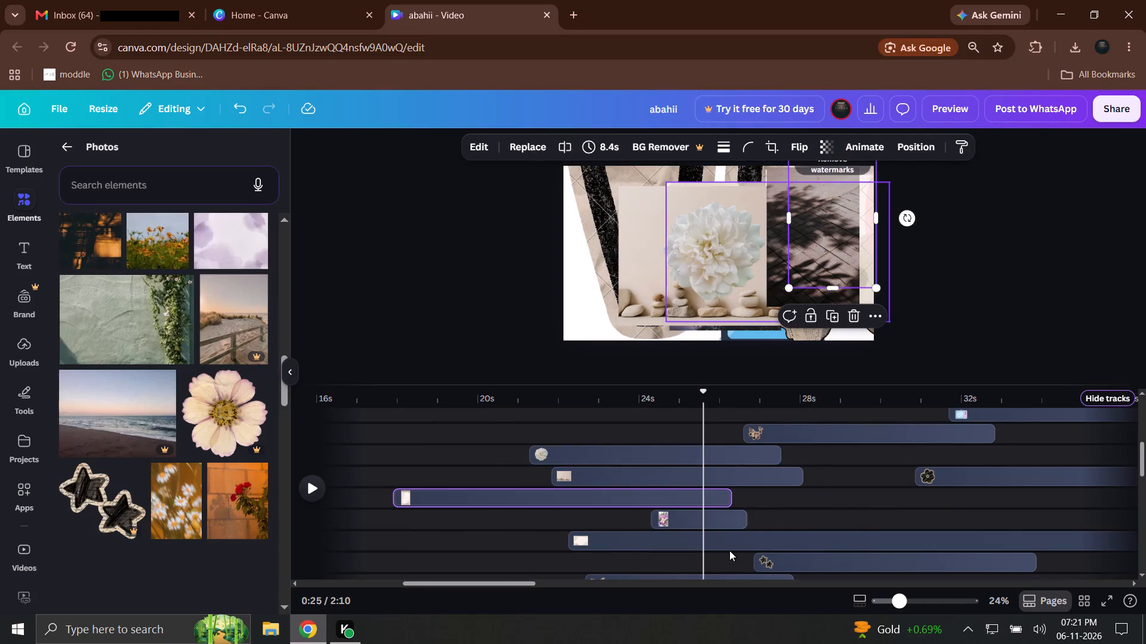
Move the black stars clip up to the pale portrait clip's track, starting directly where that clip ends.
{"action": "left_click_drag", "start_coordinate": [723, 551], "coordinate": [745, 518]}
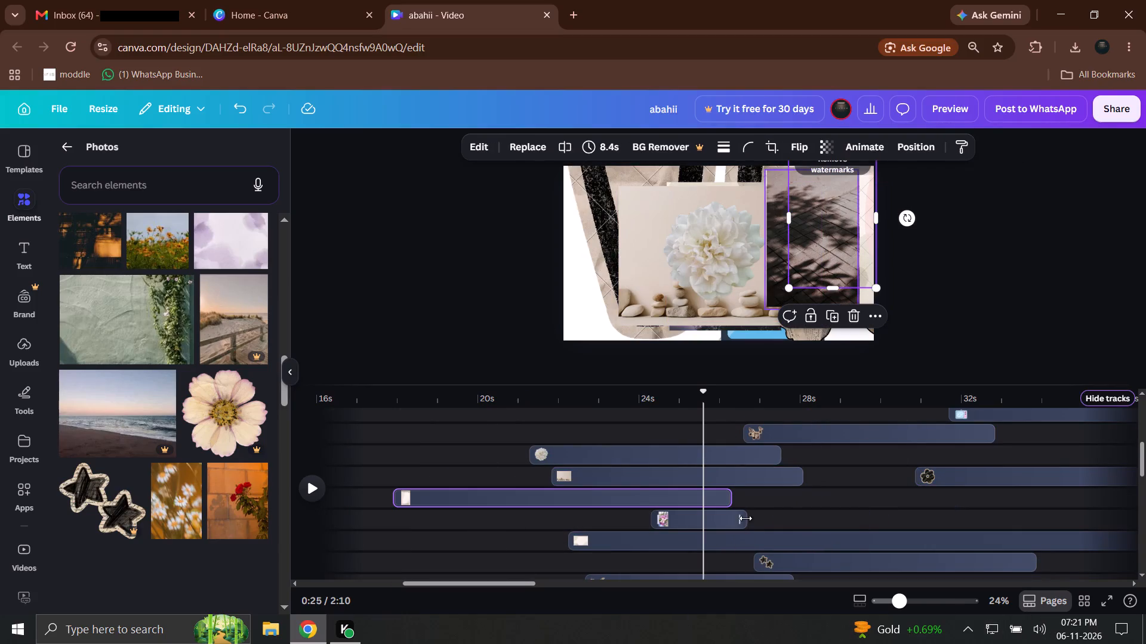
{"action": "left_click_drag", "start_coordinate": [745, 518], "coordinate": [797, 509]}
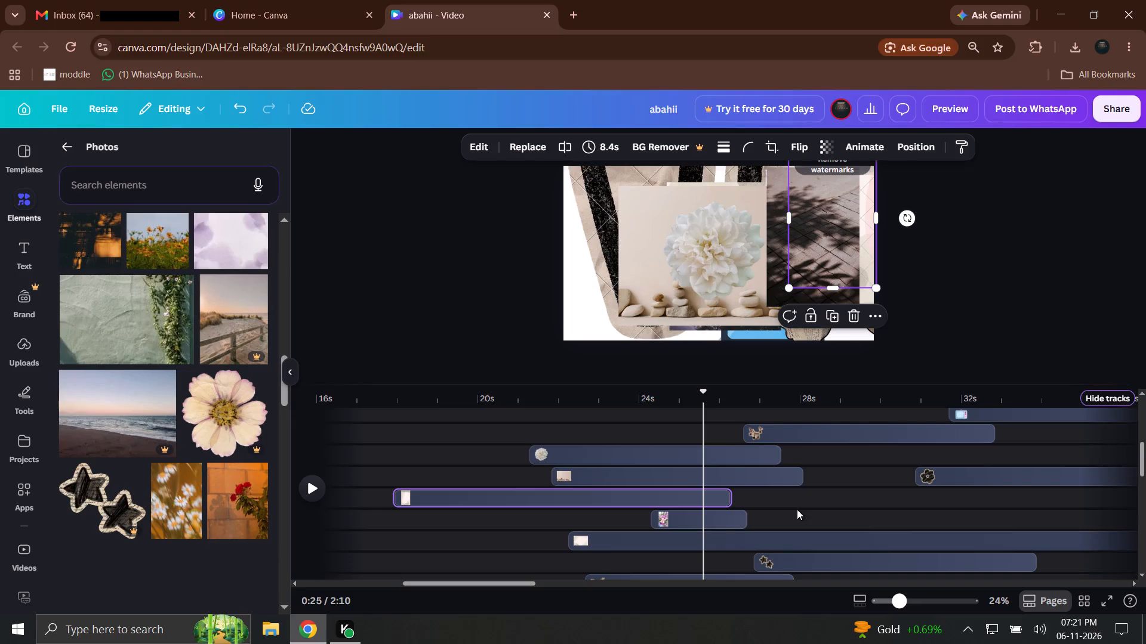
{"action": "left_click_drag", "start_coordinate": [797, 509], "coordinate": [805, 493]}
{"action": "left_click_drag", "start_coordinate": [805, 493], "coordinate": [783, 491]}
{"action": "left_click_drag", "start_coordinate": [786, 555], "coordinate": [766, 523]}
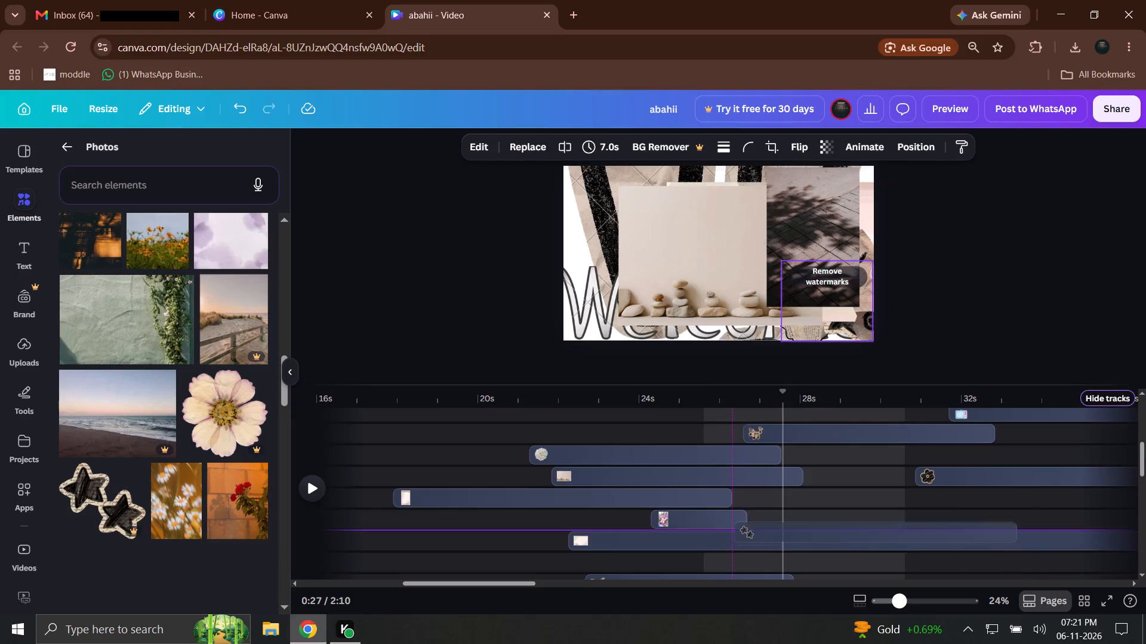
{"action": "left_click_drag", "start_coordinate": [766, 523], "coordinate": [763, 519]}
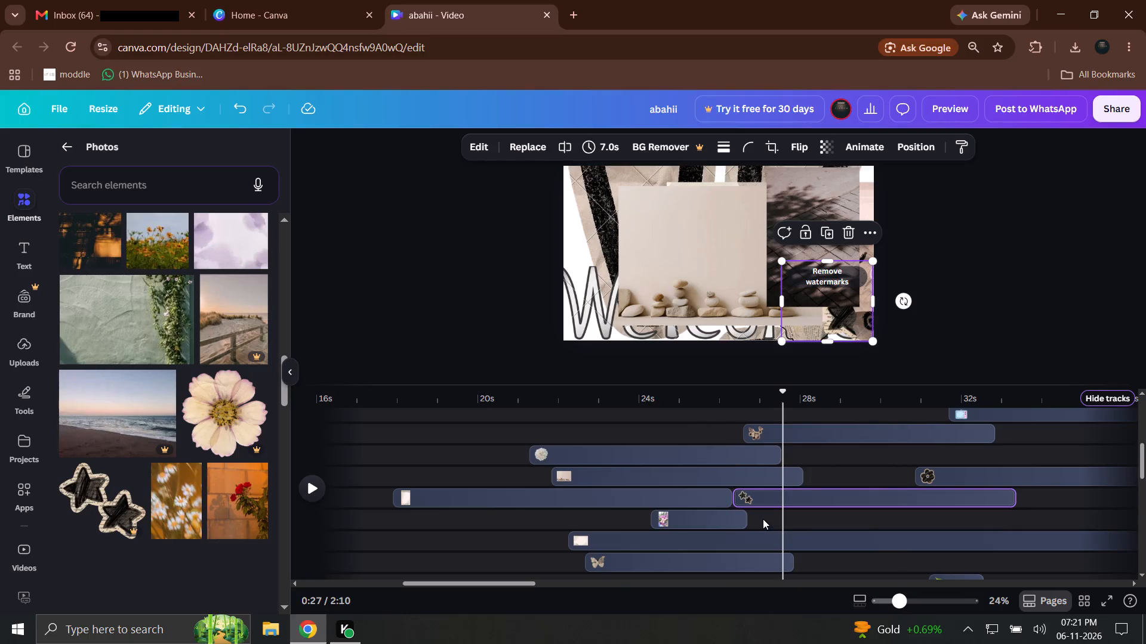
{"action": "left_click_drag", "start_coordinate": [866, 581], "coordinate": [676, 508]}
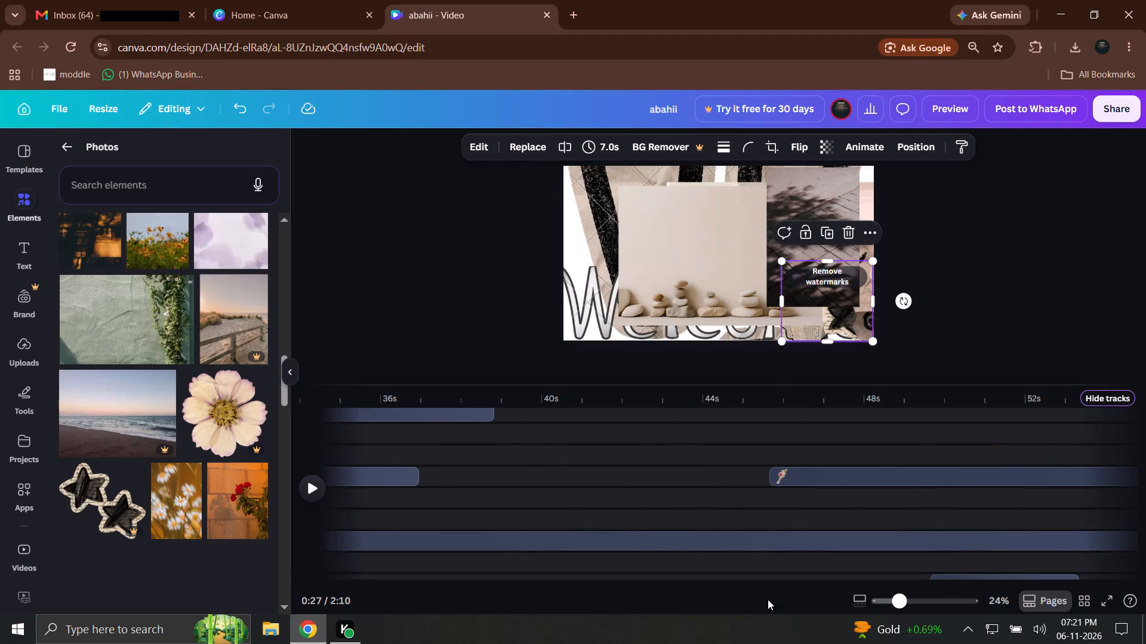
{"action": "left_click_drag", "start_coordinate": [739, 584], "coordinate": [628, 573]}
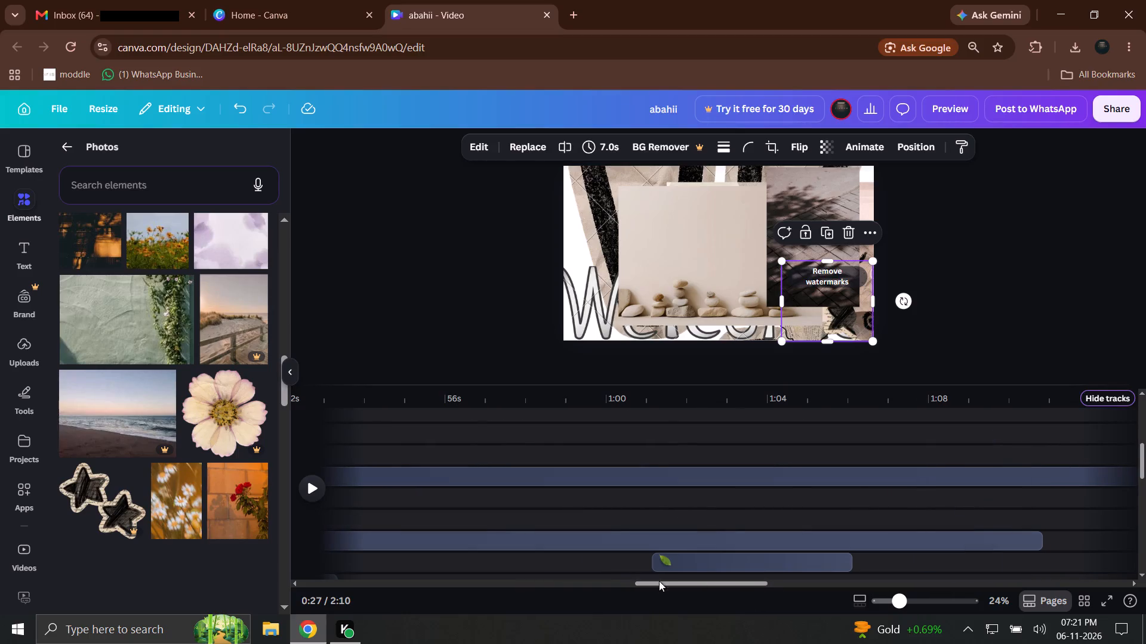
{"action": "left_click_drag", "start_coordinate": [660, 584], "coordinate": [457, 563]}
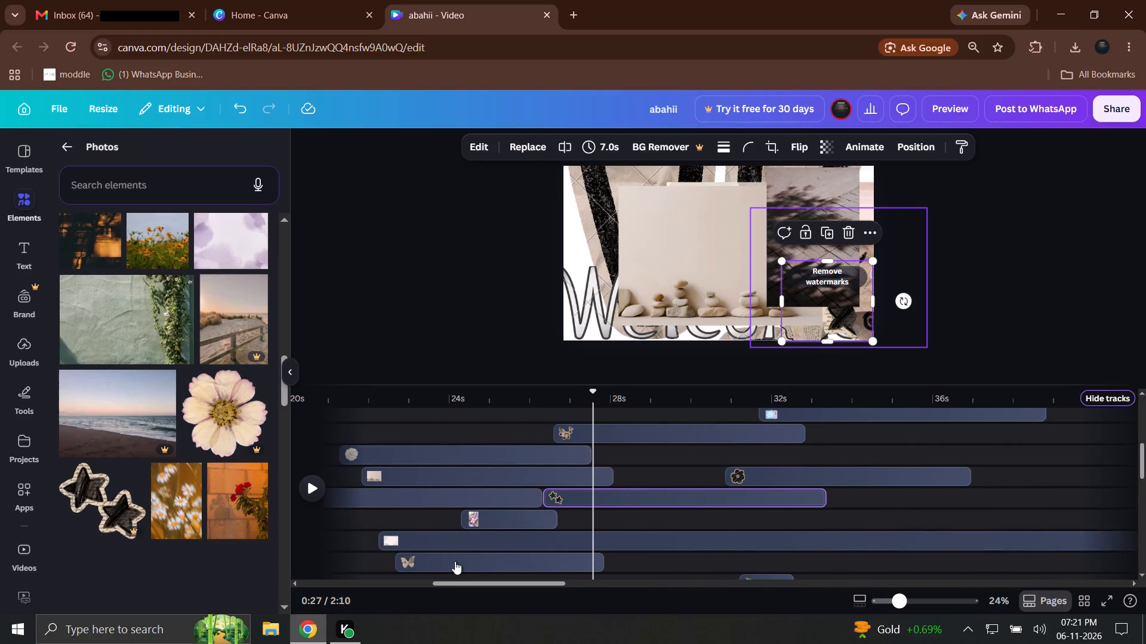
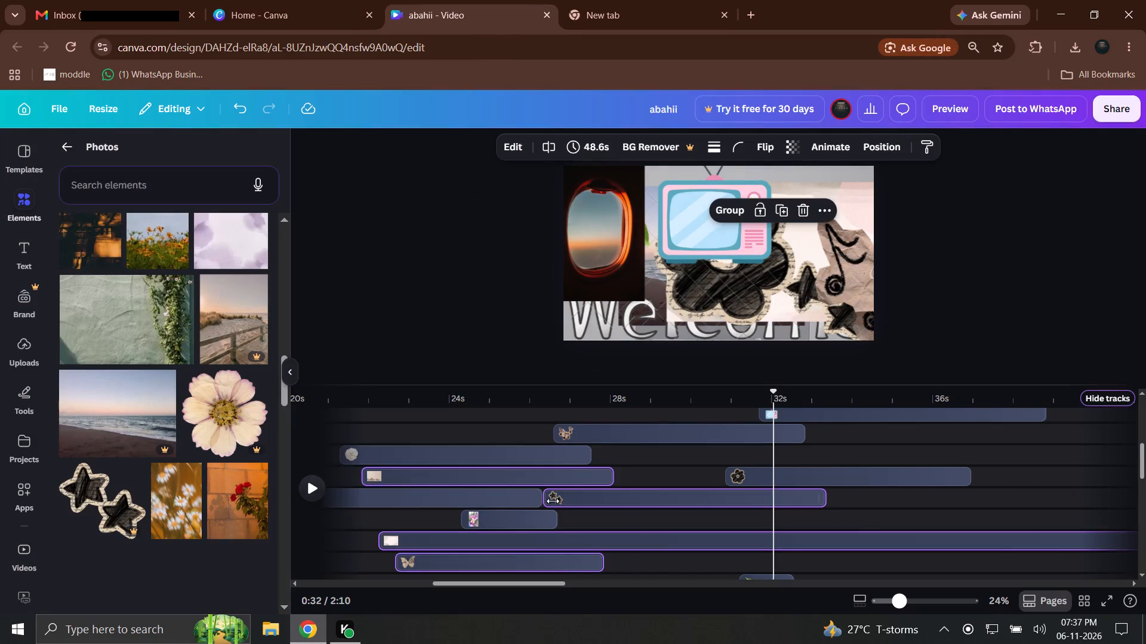
Trim the starts of the selected clips together, including the black stars and butterfly clips, until the long pale clip lasts 45.3 s.
{"action": "left_click_drag", "start_coordinate": [553, 501], "coordinate": [723, 546]}
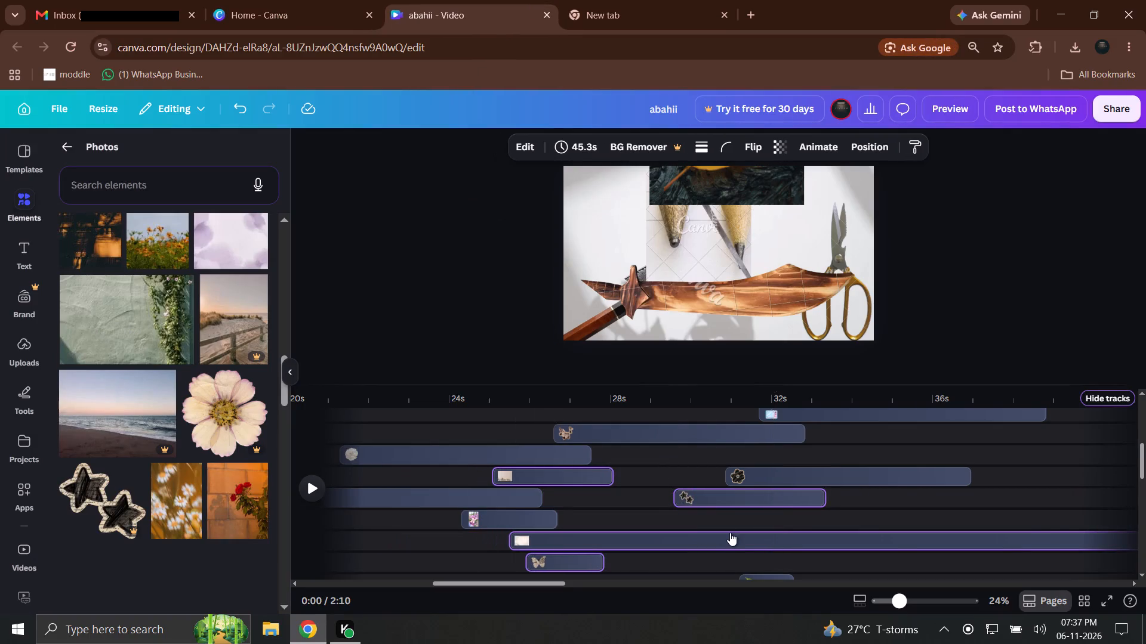
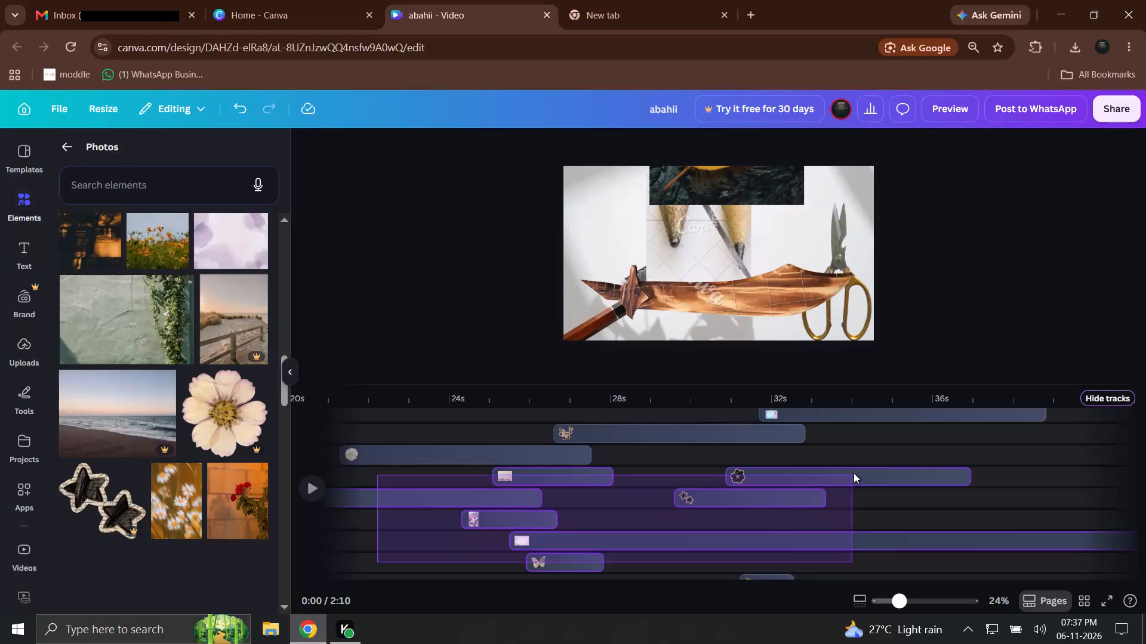
Move the selected group of clips together toward the start of the timeline, so the long pale clip starts at about 7.5 s.
{"action": "left_click_drag", "start_coordinate": [602, 541], "coordinate": [353, 513]}
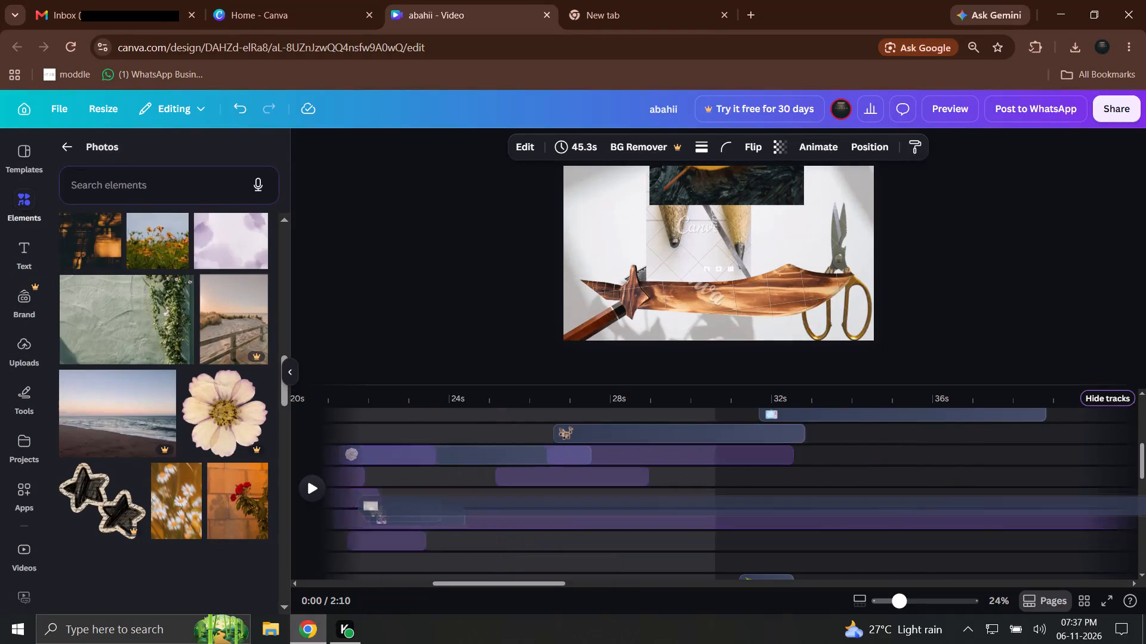
{"action": "left_click_drag", "start_coordinate": [353, 513], "coordinate": [351, 457]}
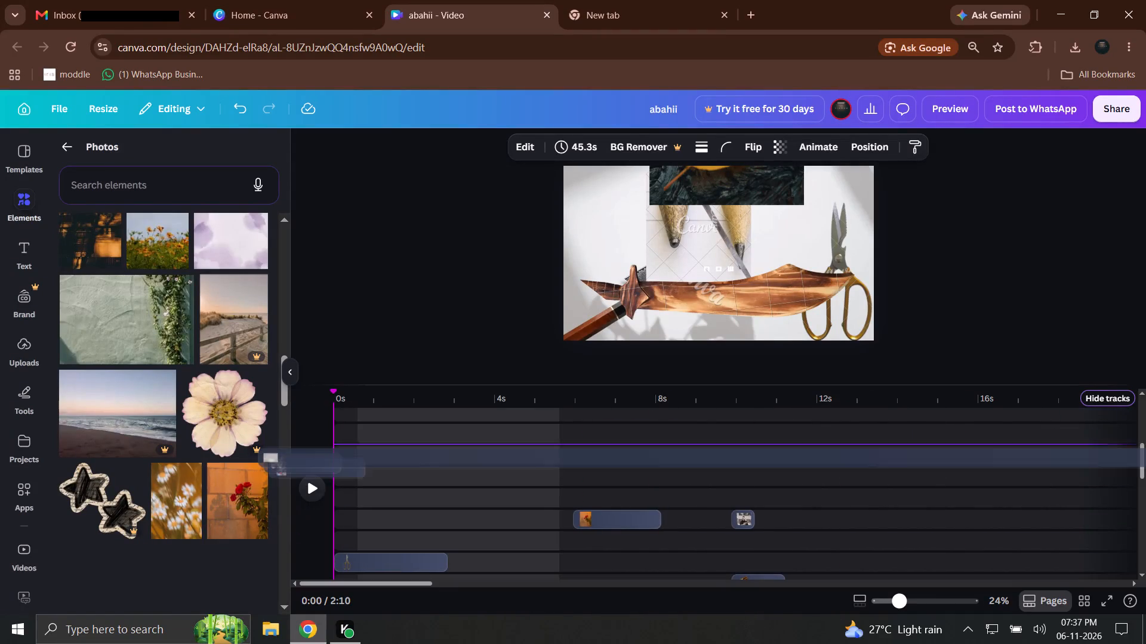
{"action": "left_click_drag", "start_coordinate": [351, 457], "coordinate": [395, 423]}
{"action": "left_click", "coordinate": [413, 408]}
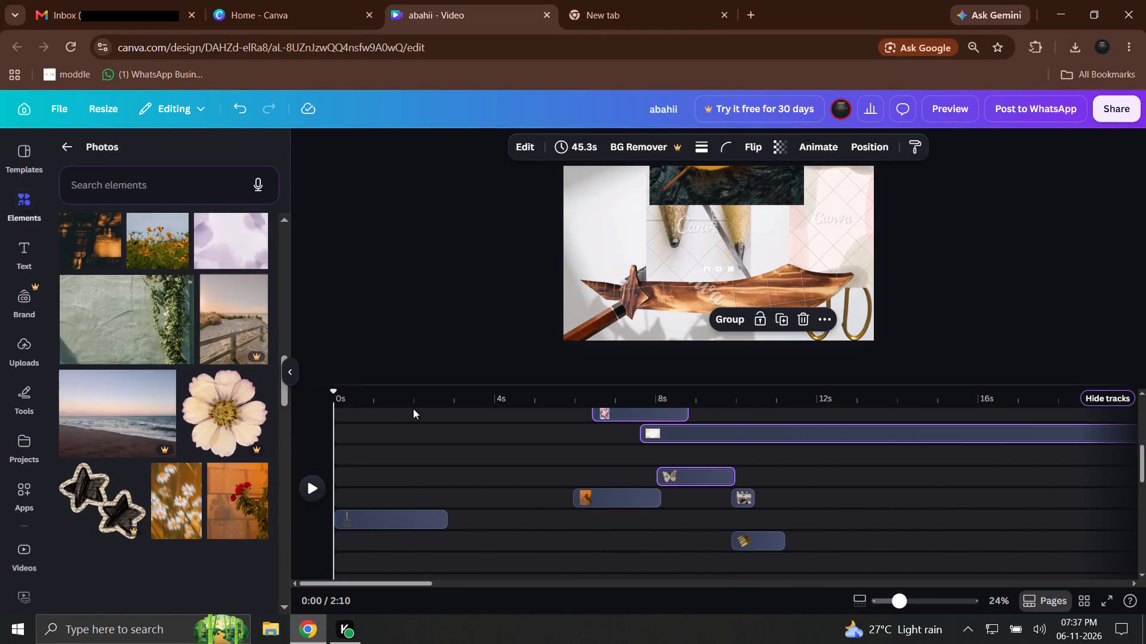
Add the white daisies photo to the timeline at about 1 s, on the free track below the long pale clip.
{"action": "left_click", "coordinate": [360, 391]}
{"action": "left_click", "coordinate": [317, 493]}
{"action": "left_click_drag", "start_coordinate": [192, 509], "coordinate": [415, 457]}
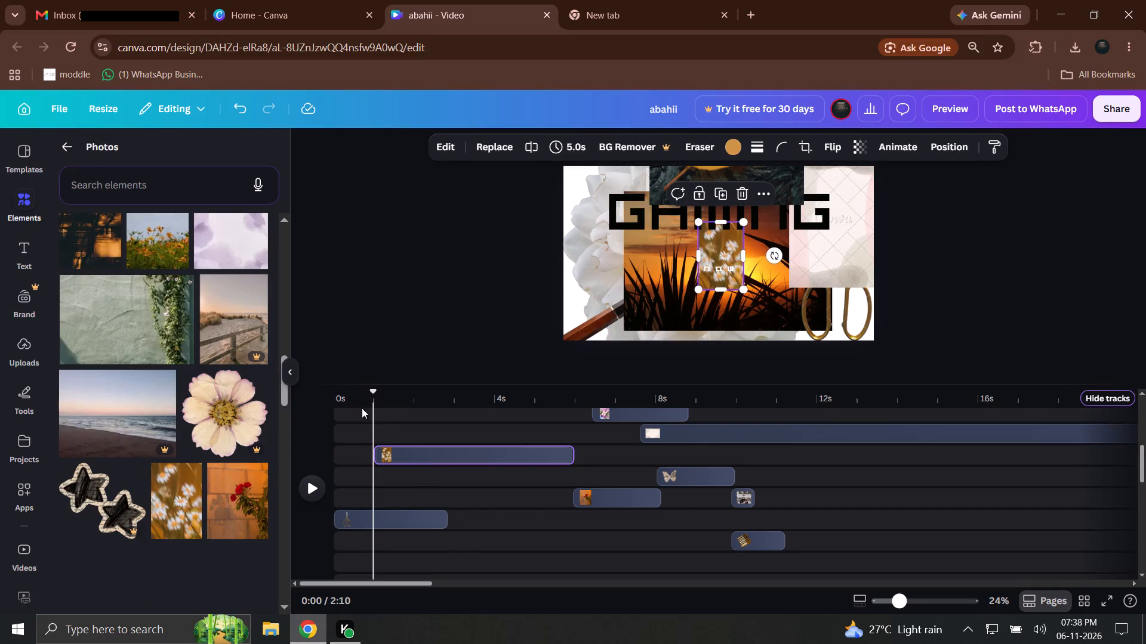
Add the red roses on orange wall photo at 0 s, on the butterfly clip's track below the daisies clip.
{"action": "left_click_drag", "start_coordinate": [352, 402], "coordinate": [333, 393]}
{"action": "left_click", "coordinate": [307, 479]}
{"action": "left_click_drag", "start_coordinate": [259, 509], "coordinate": [387, 456]}
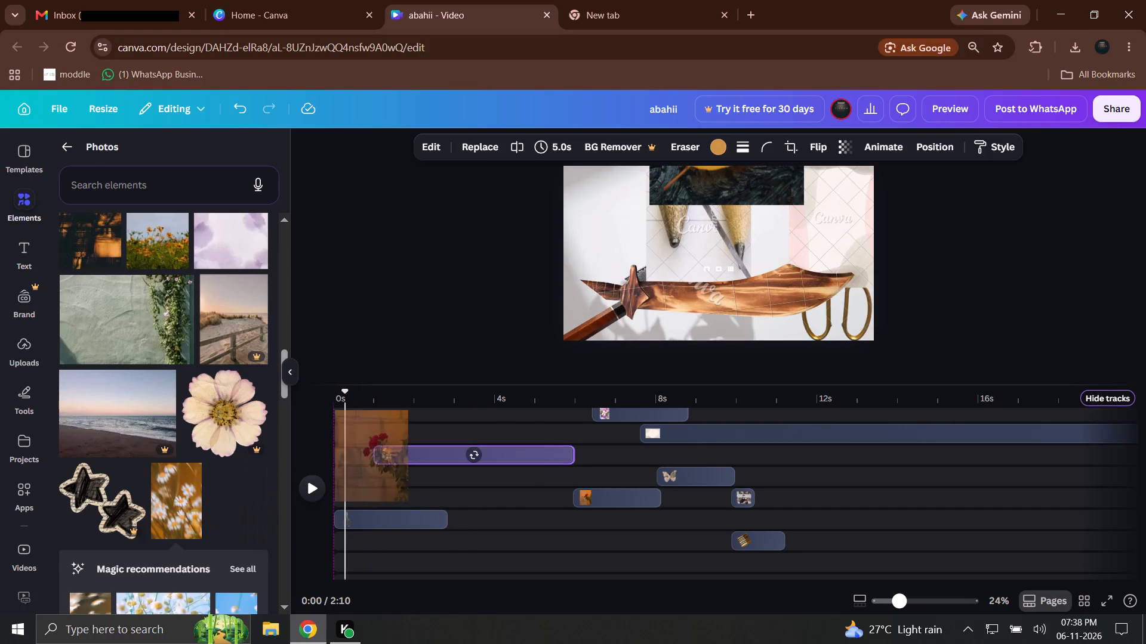
{"action": "left_click_drag", "start_coordinate": [387, 456], "coordinate": [378, 473]}
Near the start of the video, move the wooden curved sword off the page.
{"action": "left_click_drag", "start_coordinate": [356, 404], "coordinate": [345, 404]}
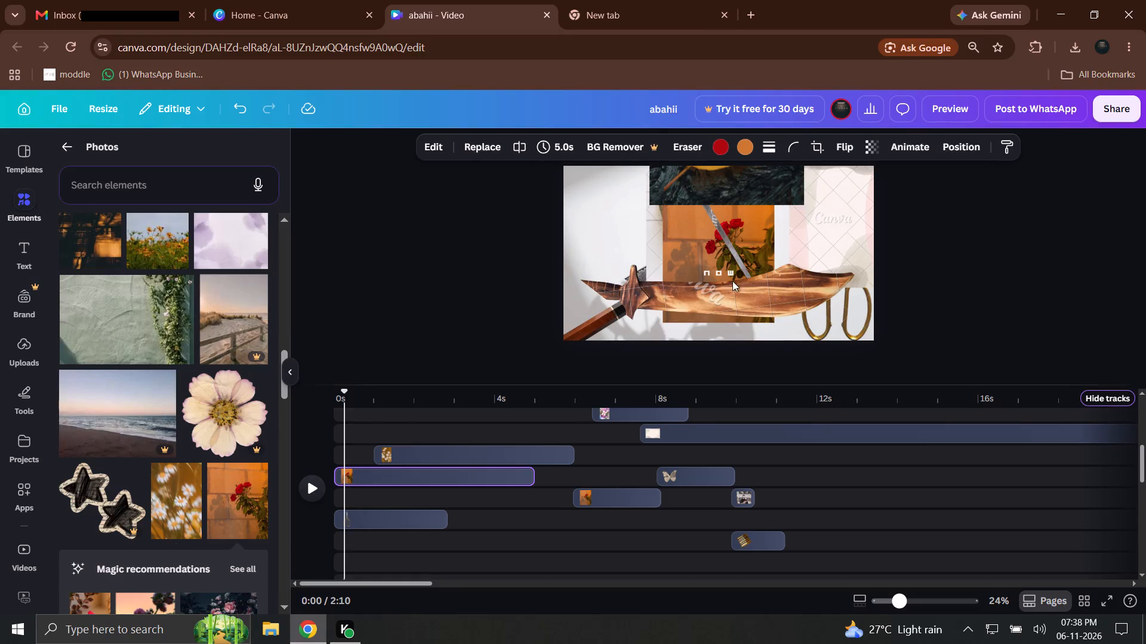
{"action": "left_click_drag", "start_coordinate": [732, 281], "coordinate": [587, 280]}
{"action": "left_click_drag", "start_coordinate": [721, 340], "coordinate": [1043, 250]}
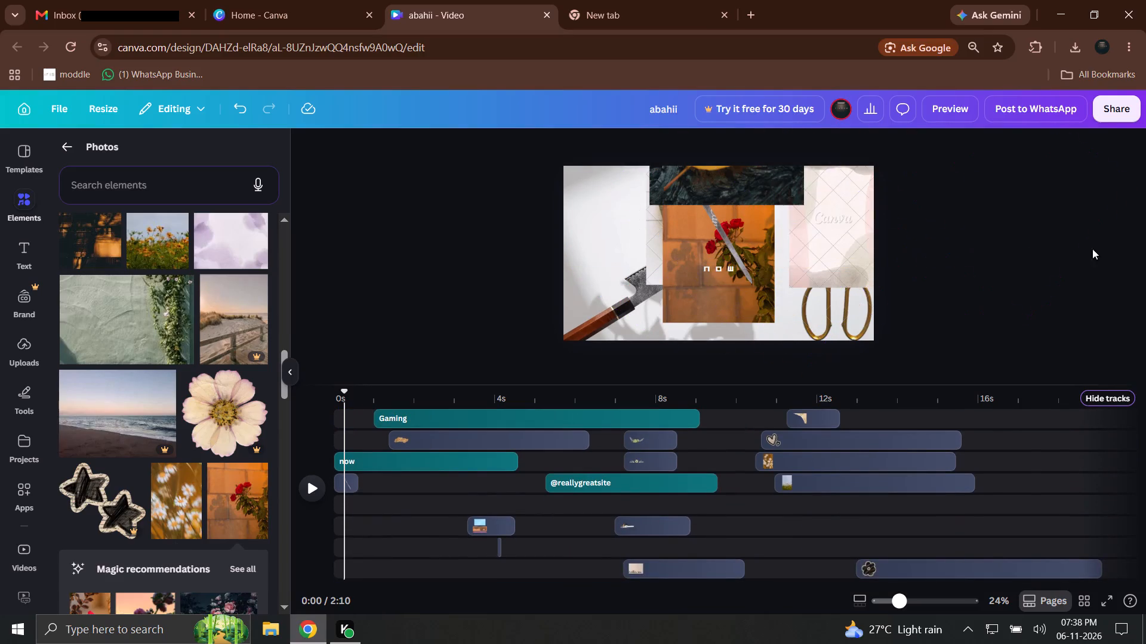
Reposition the thin sword at the page's lower-left corner and shift the red roses photo down and slightly left.
{"action": "left_click_drag", "start_coordinate": [719, 248], "coordinate": [598, 317]}
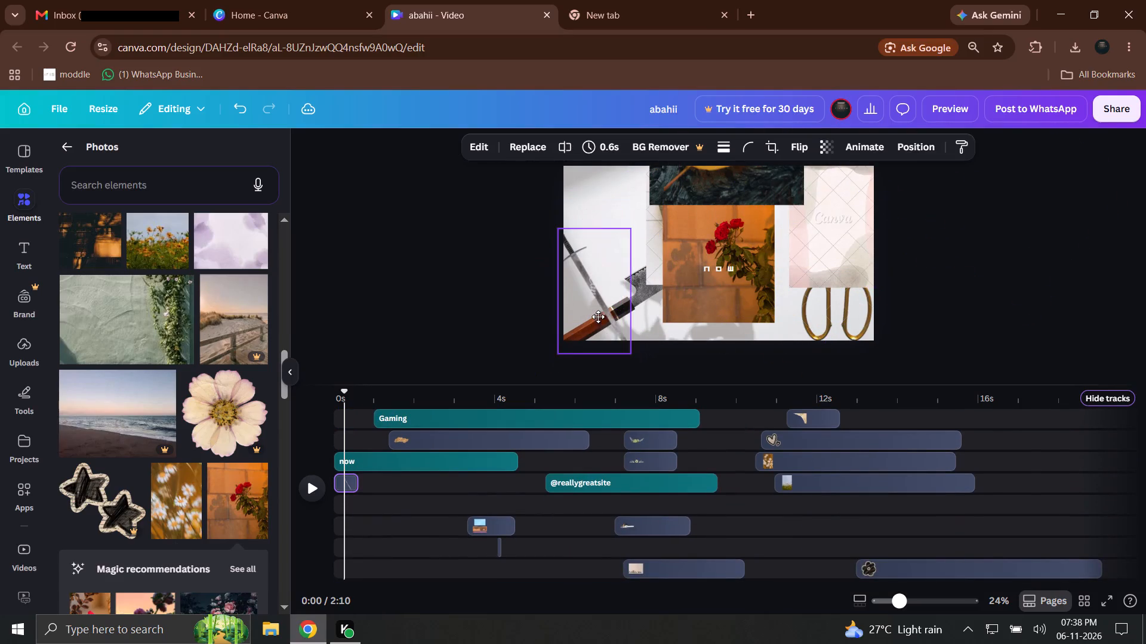
{"action": "left_click_drag", "start_coordinate": [598, 317], "coordinate": [599, 319]}
{"action": "left_click_drag", "start_coordinate": [702, 246], "coordinate": [689, 312]}
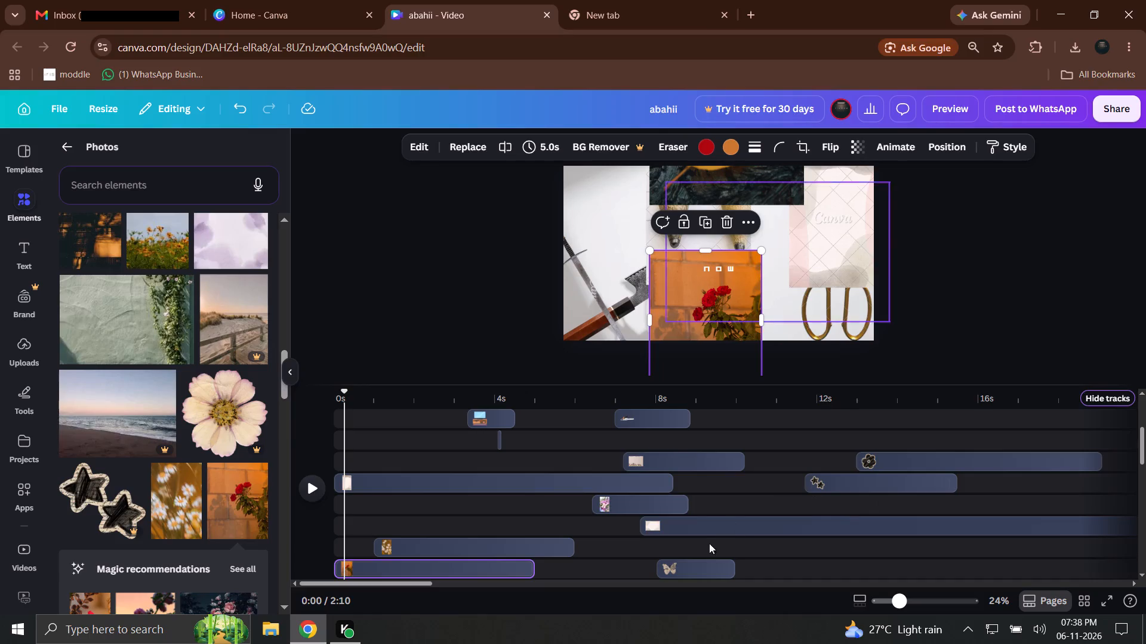
Select the clips across the tracks from the laptop clip to the daisies clip and extend their ends together until the long pale clip lasts 50.0 s.
{"action": "left_click_drag", "start_coordinate": [751, 558], "coordinate": [400, 401]}
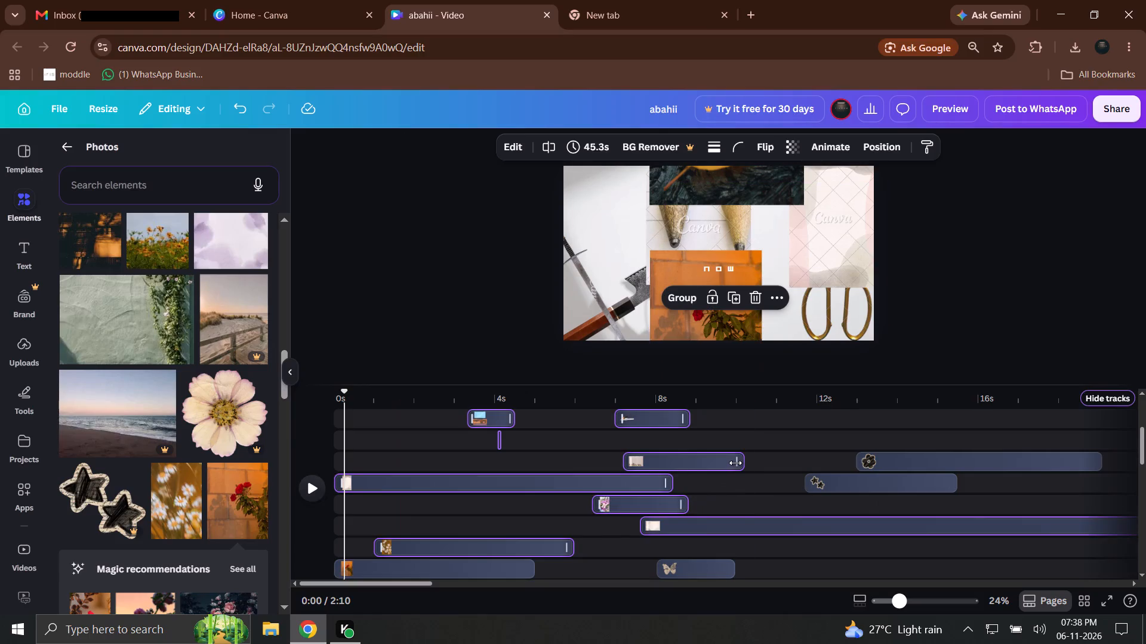
{"action": "left_click_drag", "start_coordinate": [735, 463], "coordinate": [920, 491]}
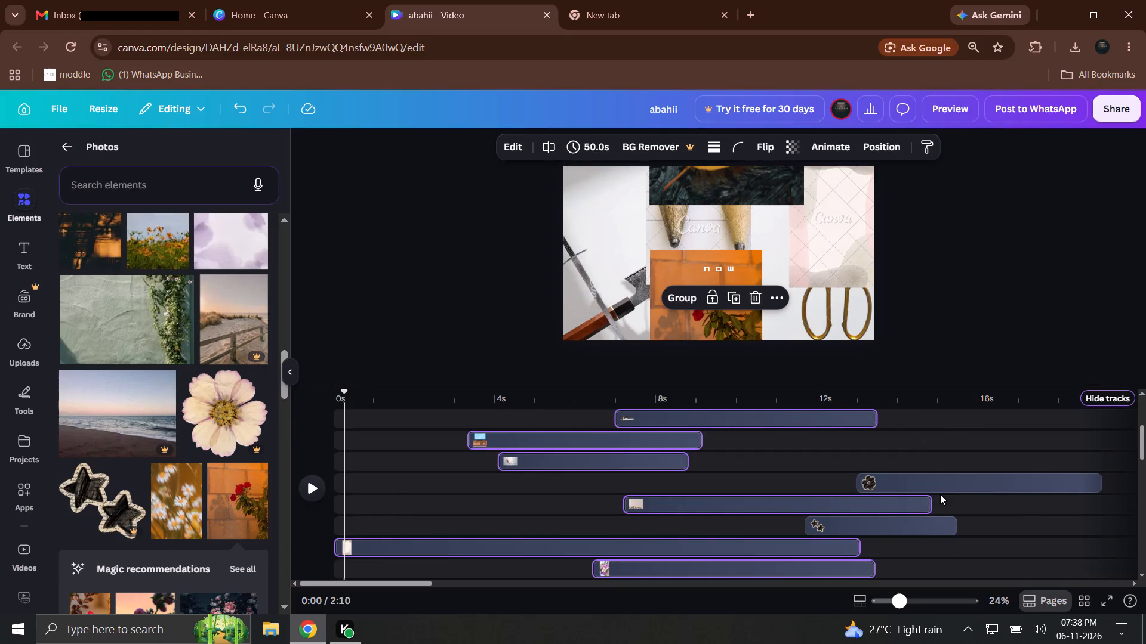
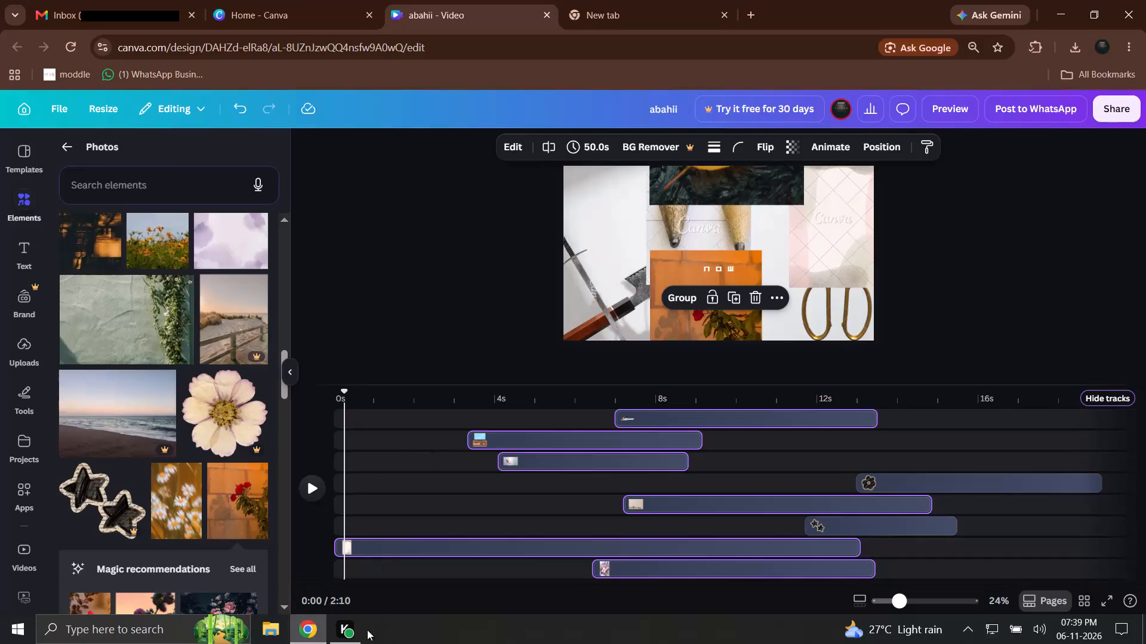
Deselect the clips and move the stacked-stones photo clip up to the black flower clip's track, starting at about 1.5 s.
{"action": "left_click", "coordinate": [366, 631]}
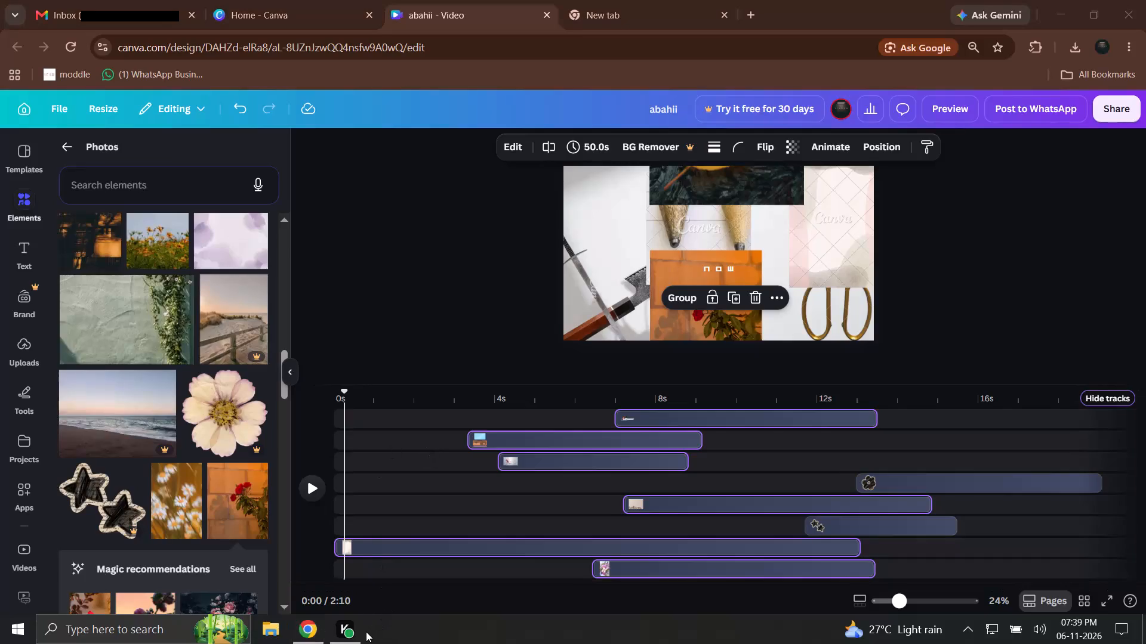
{"action": "left_click_drag", "start_coordinate": [396, 448], "coordinate": [846, 593]}
{"action": "left_click_drag", "start_coordinate": [630, 525], "coordinate": [589, 524]}
{"action": "left_click", "coordinate": [614, 509]}
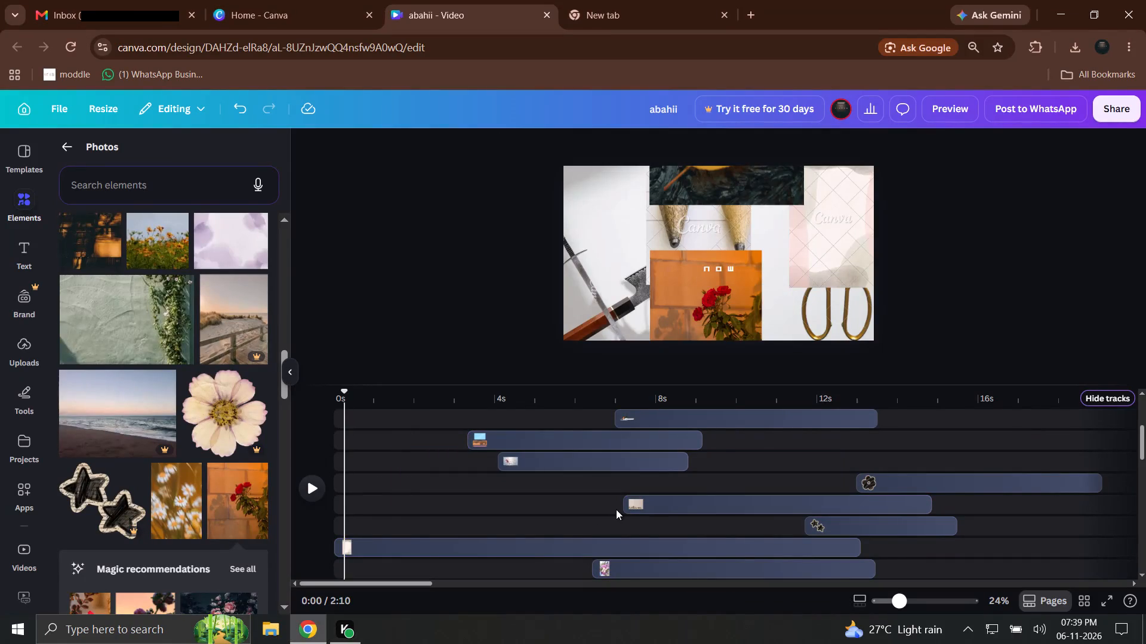
{"action": "left_click_drag", "start_coordinate": [658, 509], "coordinate": [596, 513]}
{"action": "left_click_drag", "start_coordinate": [601, 513], "coordinate": [439, 462]}
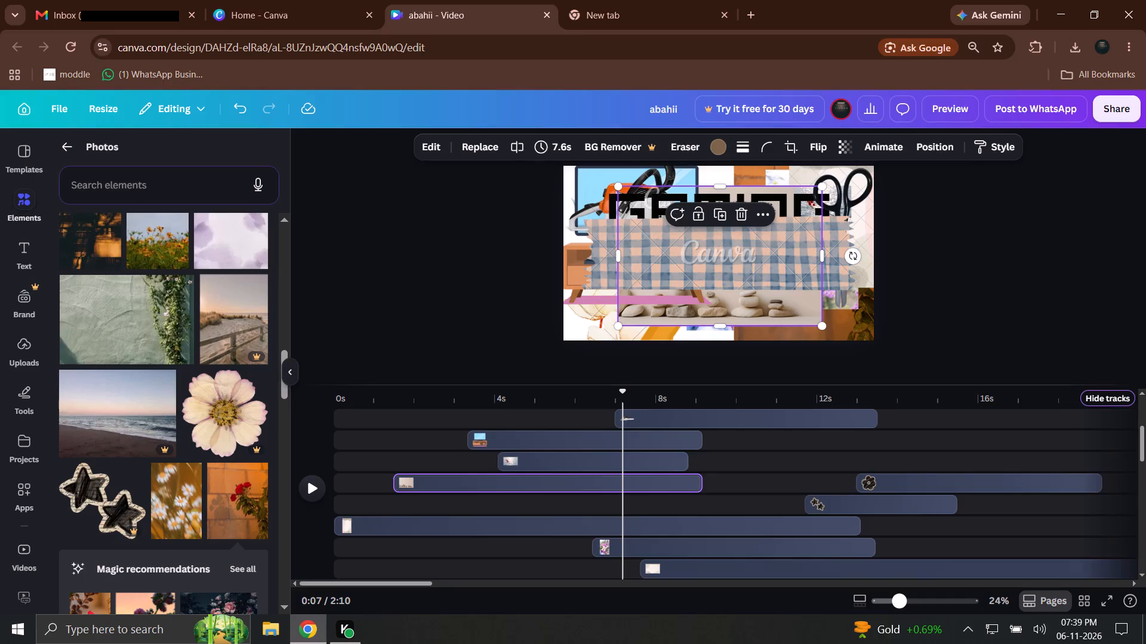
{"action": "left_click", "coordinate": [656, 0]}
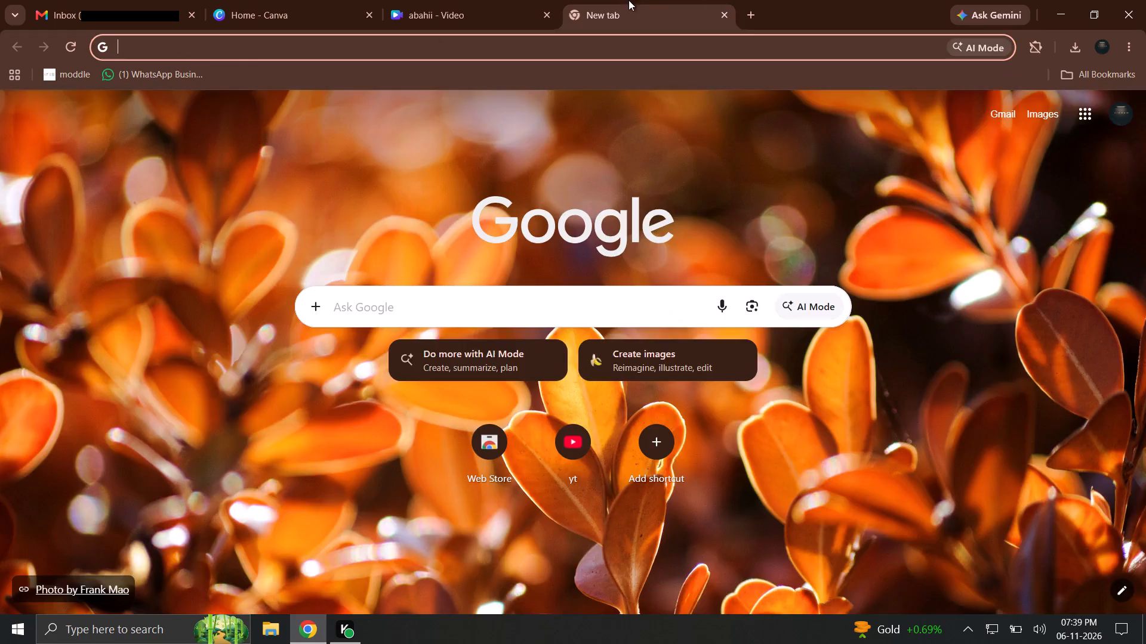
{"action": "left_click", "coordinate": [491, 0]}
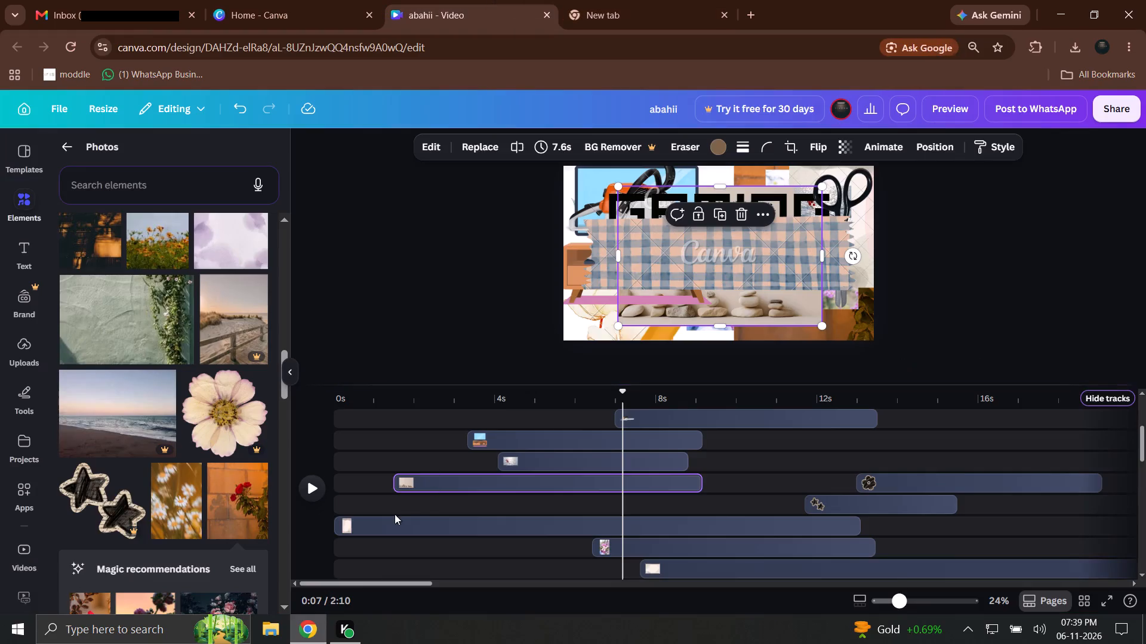
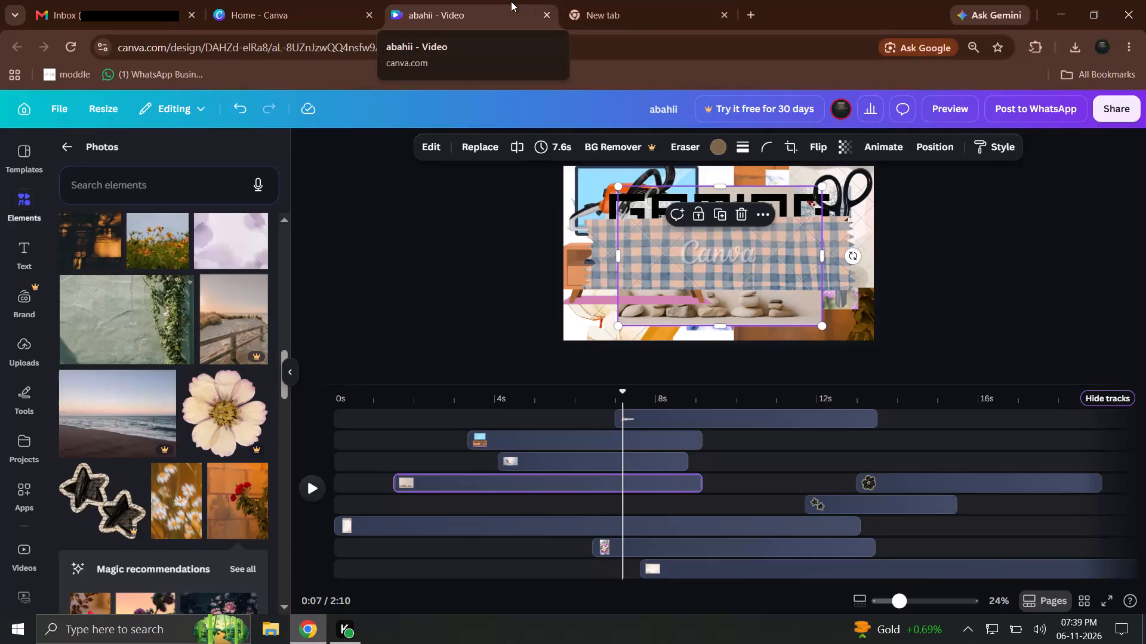
Move the stacked-stones photo on the page to the lower-left corner, partly beyond the page edge.
{"action": "left_click_drag", "start_coordinate": [708, 256], "coordinate": [670, 286]}
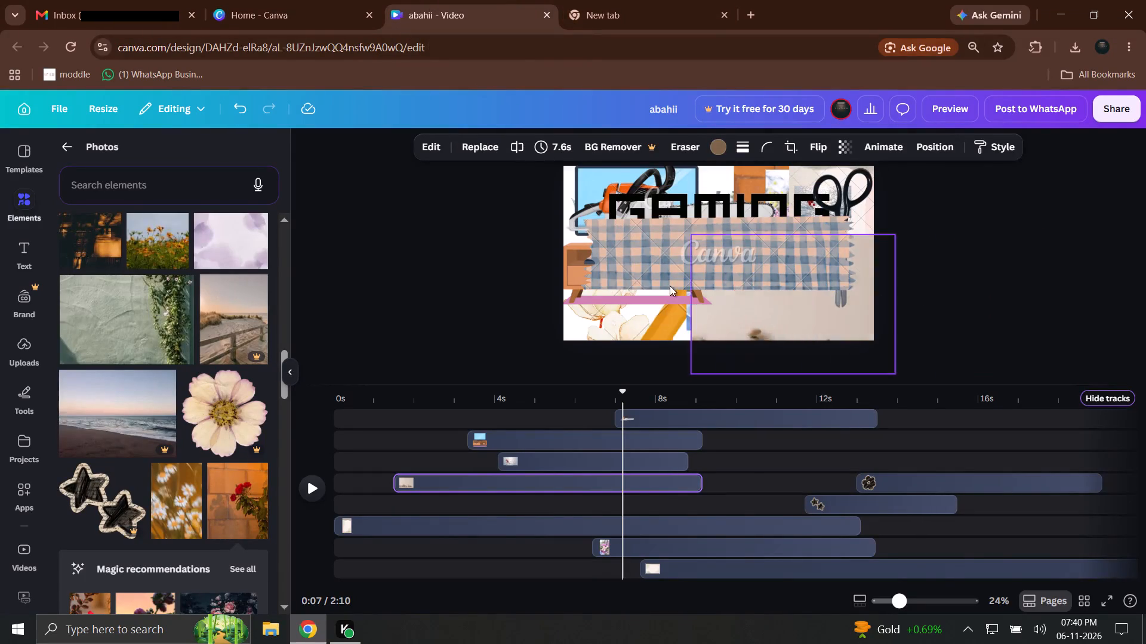
{"action": "left_click_drag", "start_coordinate": [670, 286], "coordinate": [655, 268]}
Move the GAMING text and the blue gingham fabric strip off the right side of the page.
{"action": "left_click_drag", "start_coordinate": [772, 200], "coordinate": [729, 295]}
{"action": "left_click_drag", "start_coordinate": [788, 208], "coordinate": [1145, 207]}
{"action": "left_click_drag", "start_coordinate": [671, 239], "coordinate": [1136, 215]}
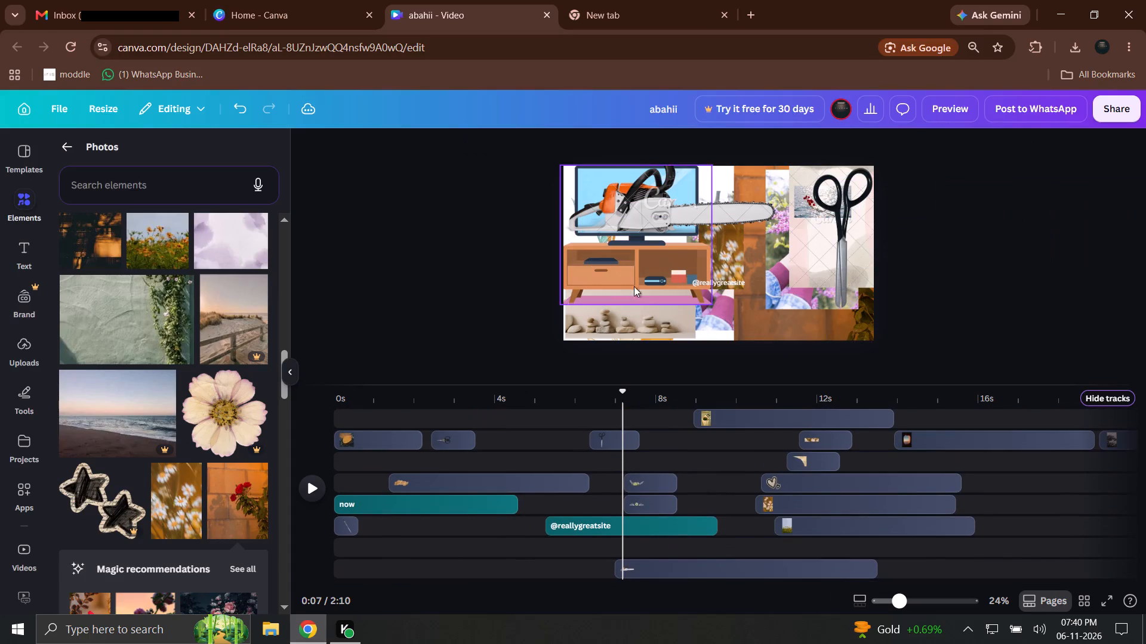
Move the television and wooden cabinet graphic to the lower right of the page, beside the stacked-stones photo.
{"action": "left_click", "coordinate": [621, 295]}
{"action": "left_click_drag", "start_coordinate": [643, 251], "coordinate": [778, 281]}
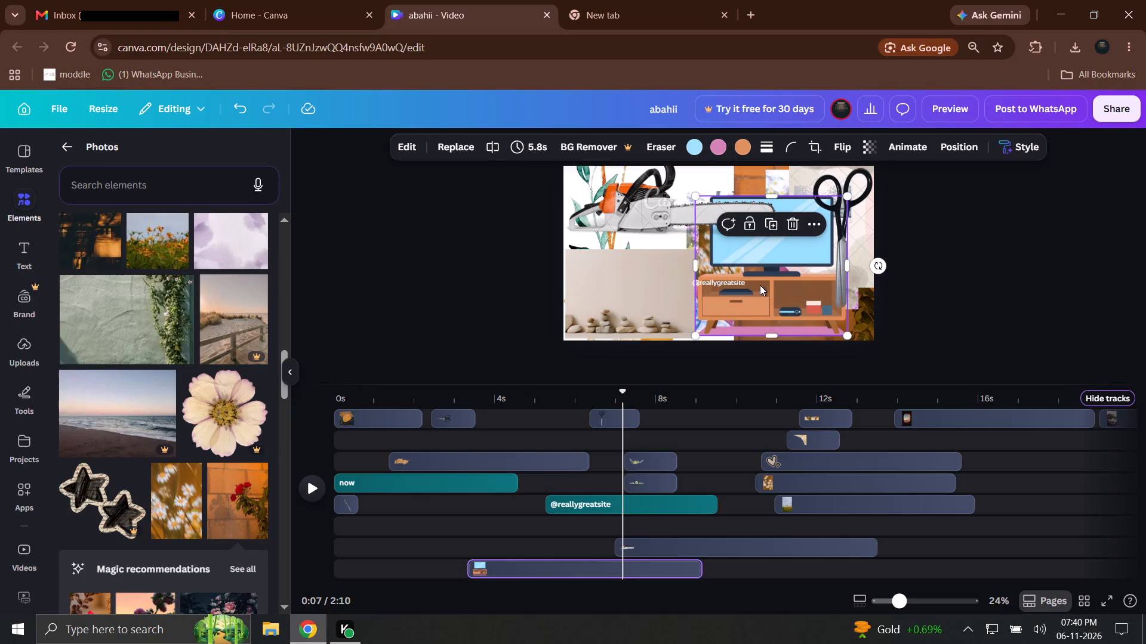
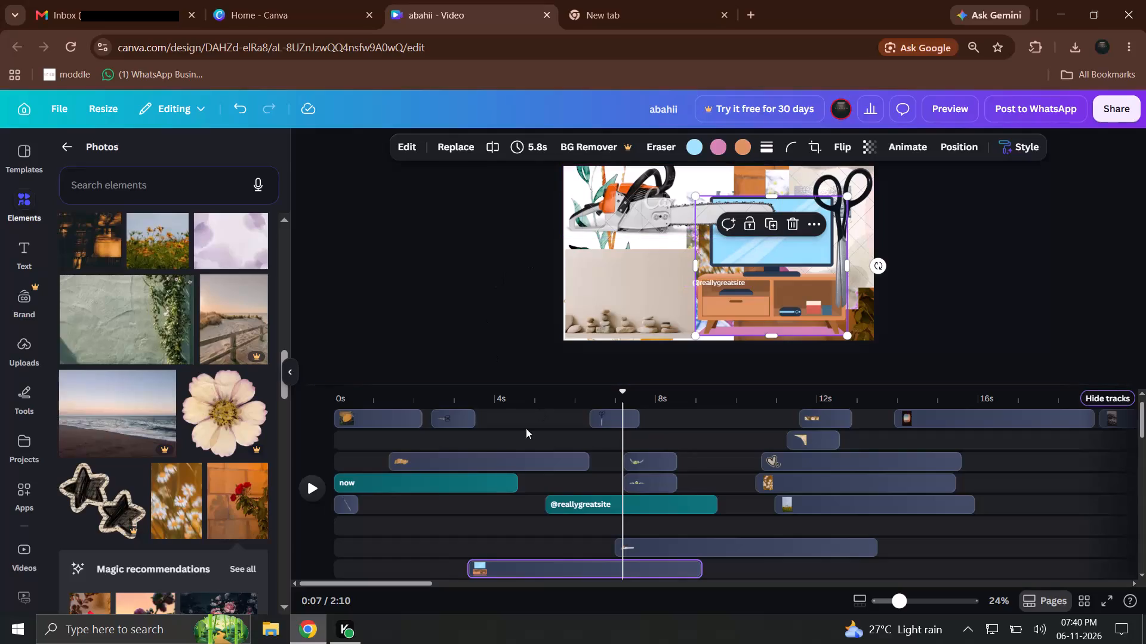
Shift the torn brown paper clip, the "now" text clip and the small clip above them about 2.8 s later on the timeline.
{"action": "left_click_drag", "start_coordinate": [492, 423], "coordinate": [476, 518]}
{"action": "left_click_drag", "start_coordinate": [438, 484], "coordinate": [452, 466]}
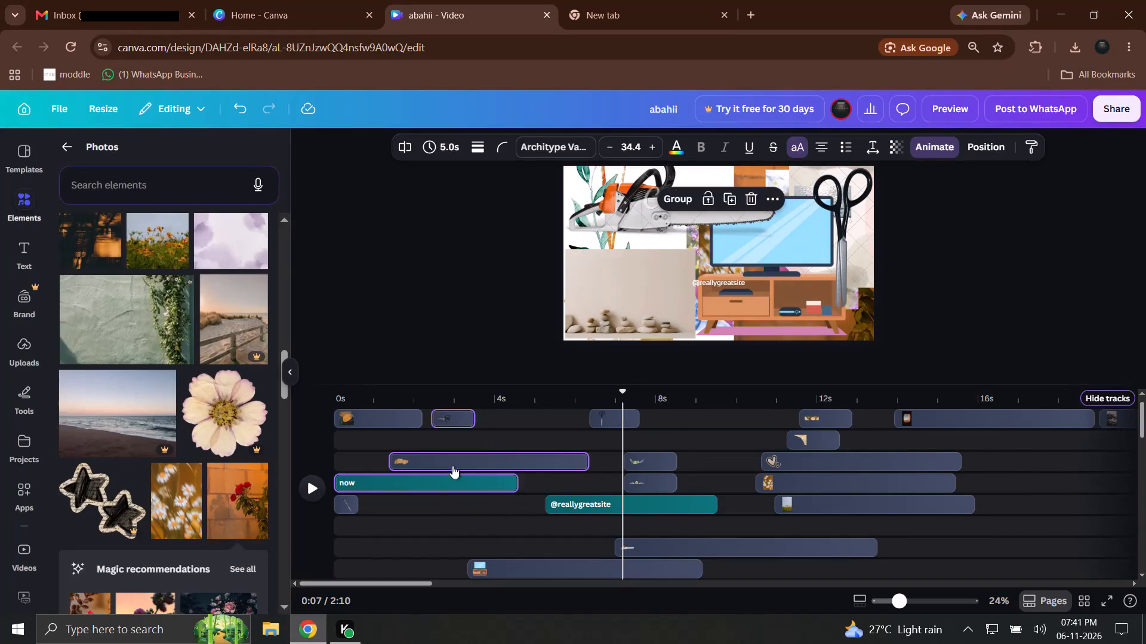
{"action": "left_click_drag", "start_coordinate": [452, 466], "coordinate": [572, 444]}
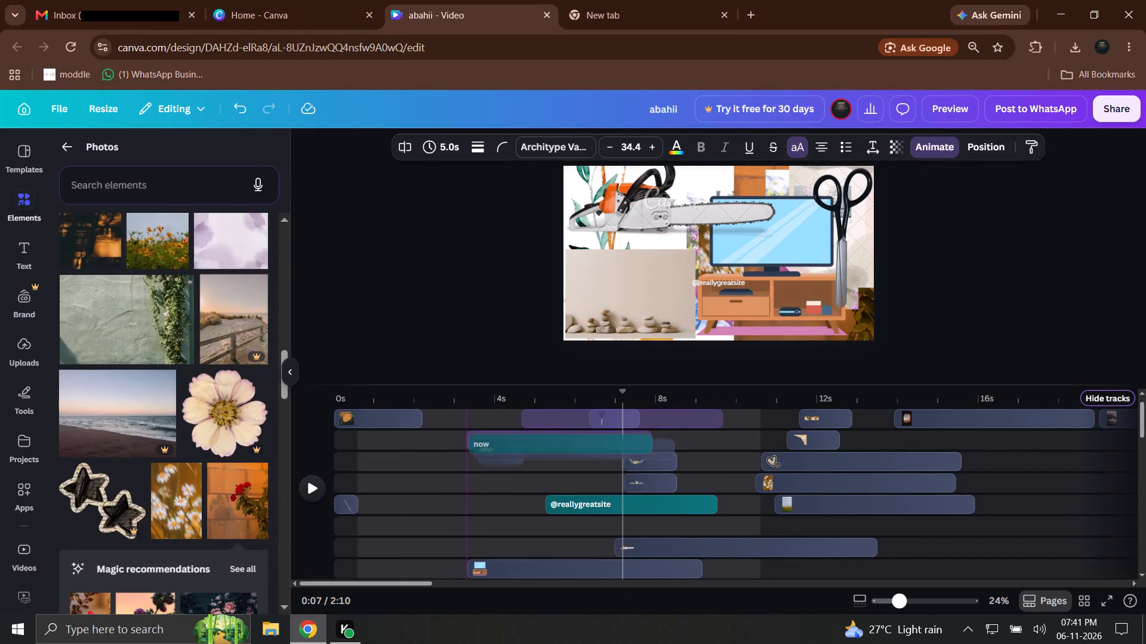
{"action": "left_click_drag", "start_coordinate": [572, 444], "coordinate": [550, 445]}
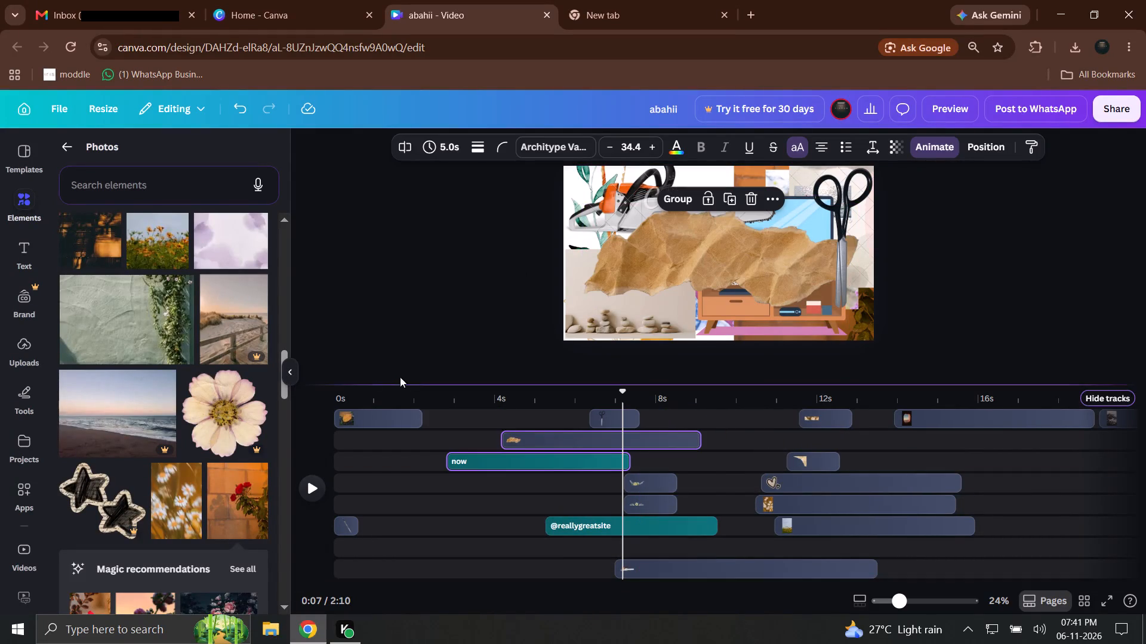
Play the video from the start, and move the four stacked clips lying between about 10 s and 16 s about 5.4 s later.
{"action": "left_click_drag", "start_coordinate": [332, 401], "coordinate": [338, 398]}
{"action": "left_click", "coordinate": [349, 394]}
{"action": "left_click", "coordinate": [314, 478]}
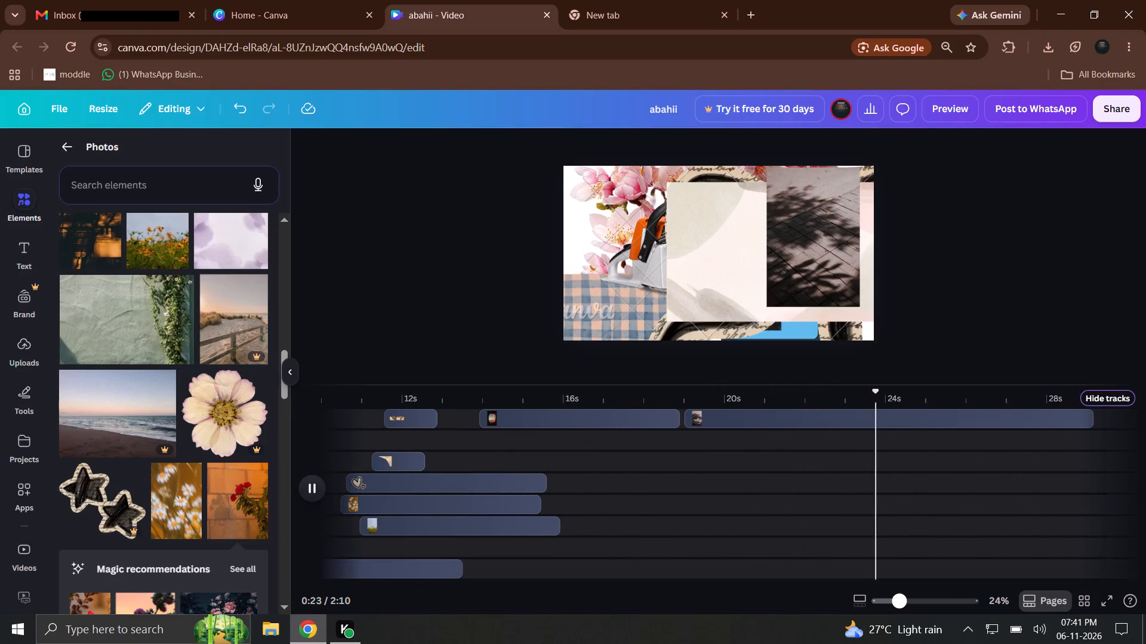
{"action": "left_click_drag", "start_coordinate": [509, 556], "coordinate": [384, 439]}
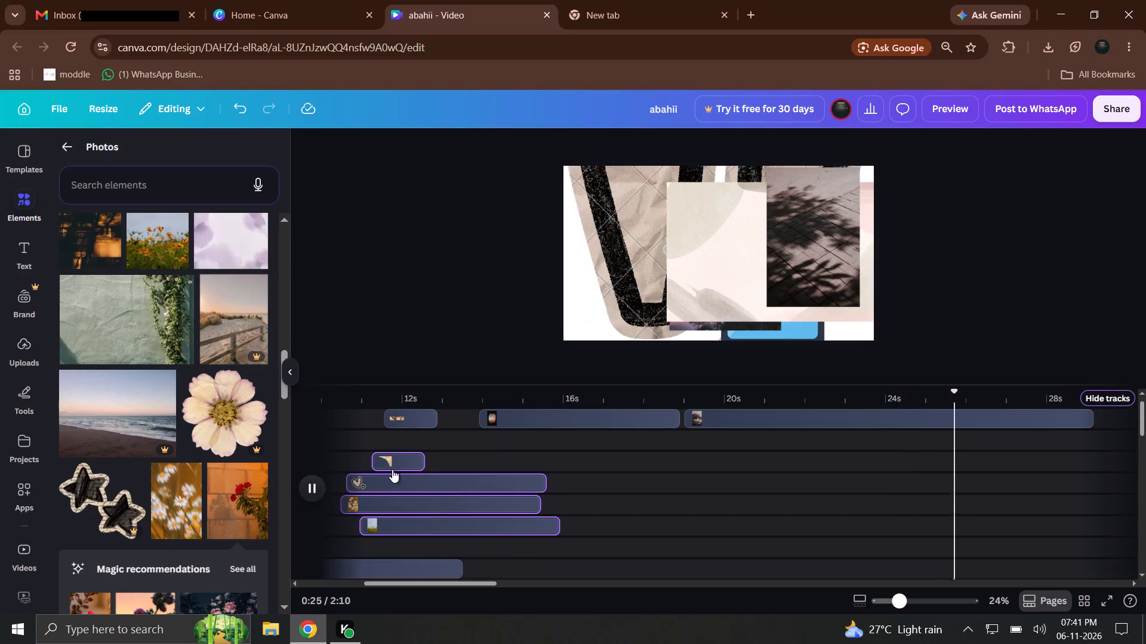
{"action": "left_click_drag", "start_coordinate": [392, 469], "coordinate": [605, 475]}
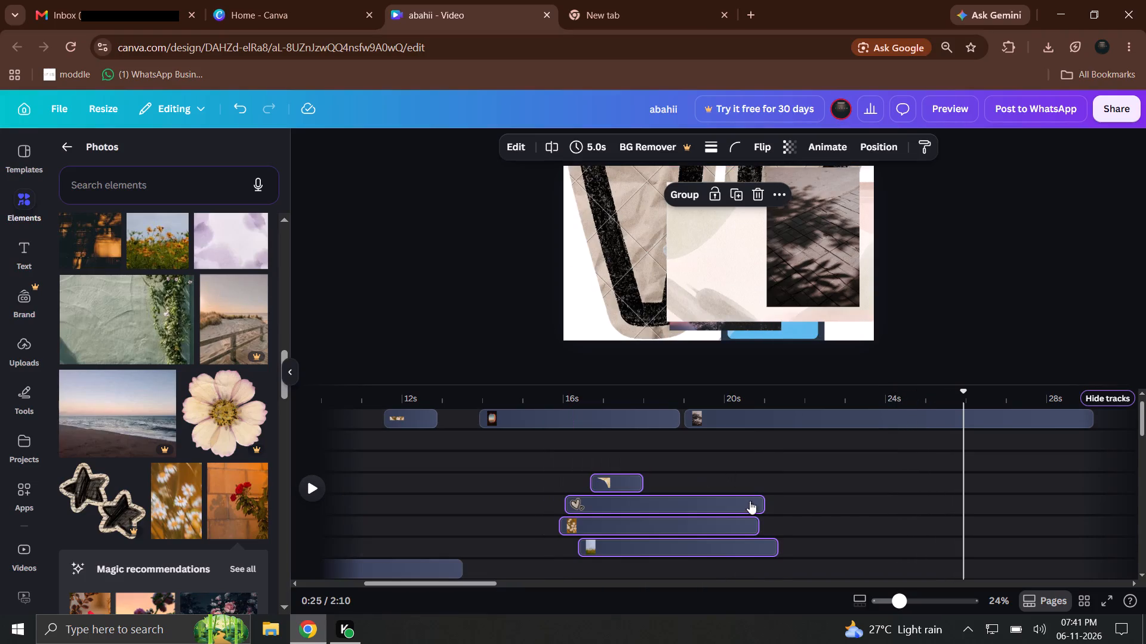
Move the heart sticker's clip to a higher track, starting at about 18.4 s.
{"action": "left_click_drag", "start_coordinate": [776, 507], "coordinate": [727, 512]}
{"action": "left_click_drag", "start_coordinate": [739, 512], "coordinate": [803, 512]}
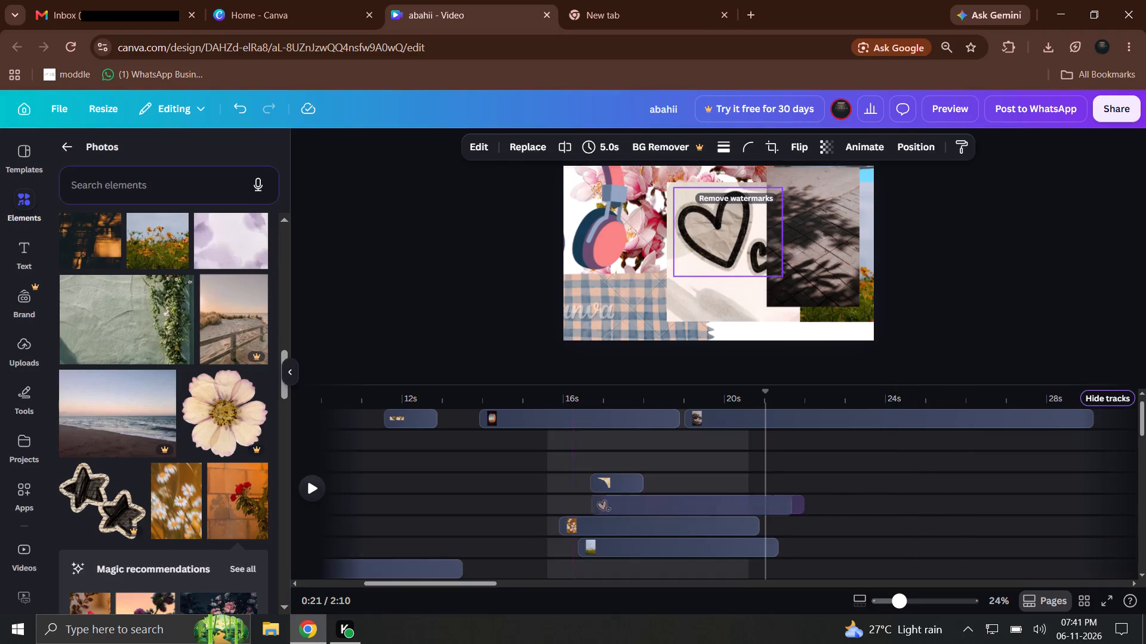
{"action": "left_click_drag", "start_coordinate": [803, 512], "coordinate": [831, 464]}
Move the heart sticker off the page's lower-right edge and the pale beige watercolor image mostly off its lower-left corner.
{"action": "left_click_drag", "start_coordinate": [731, 221], "coordinate": [892, 284]}
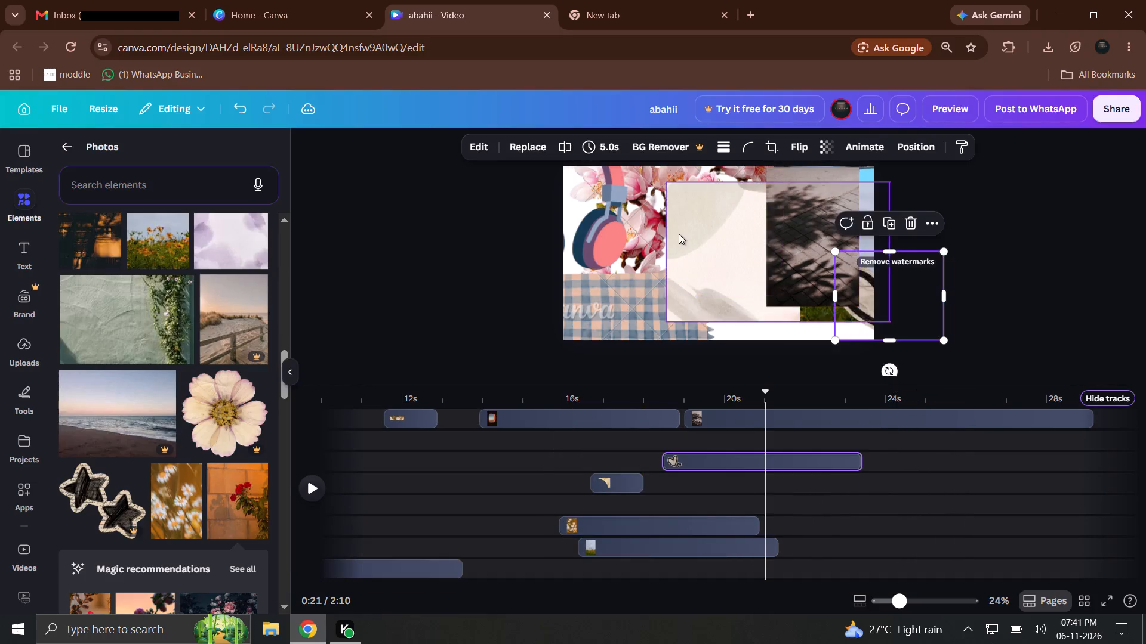
{"action": "left_click_drag", "start_coordinate": [677, 235], "coordinate": [557, 377]}
Move the headphones graphic fully onto the left part of the page and rotate it to a clockwise tilt over the blossoms.
{"action": "left_click_drag", "start_coordinate": [615, 240], "coordinate": [691, 278]}
{"action": "left_click_drag", "start_coordinate": [727, 235], "coordinate": [676, 221]}
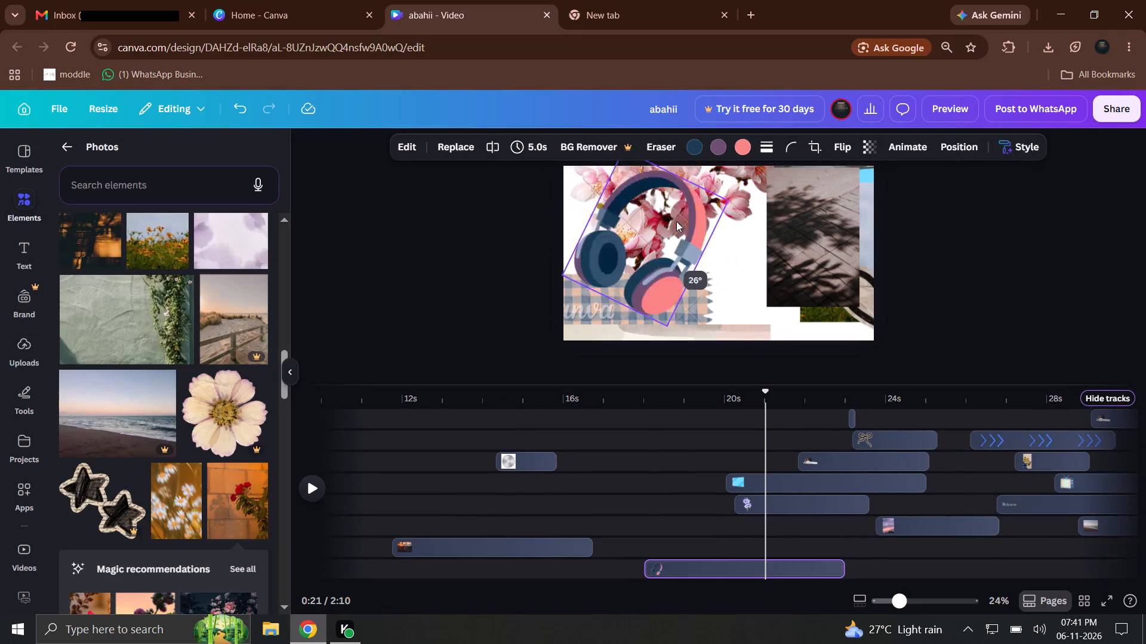
{"action": "left_click_drag", "start_coordinate": [676, 221], "coordinate": [705, 227]}
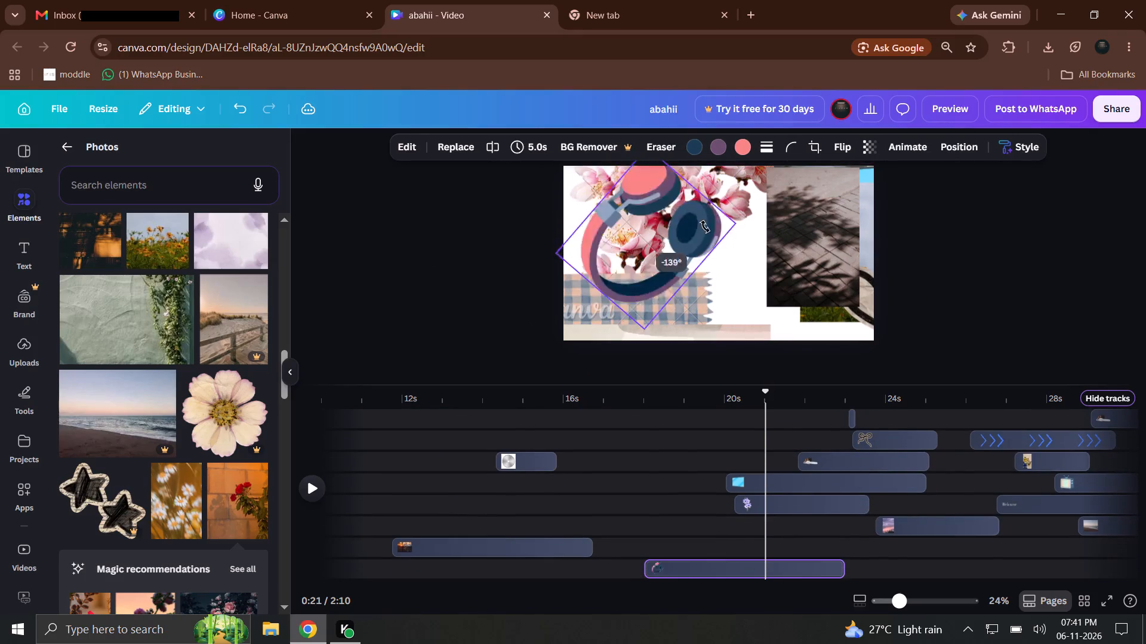
{"action": "left_click_drag", "start_coordinate": [705, 227], "coordinate": [725, 230]}
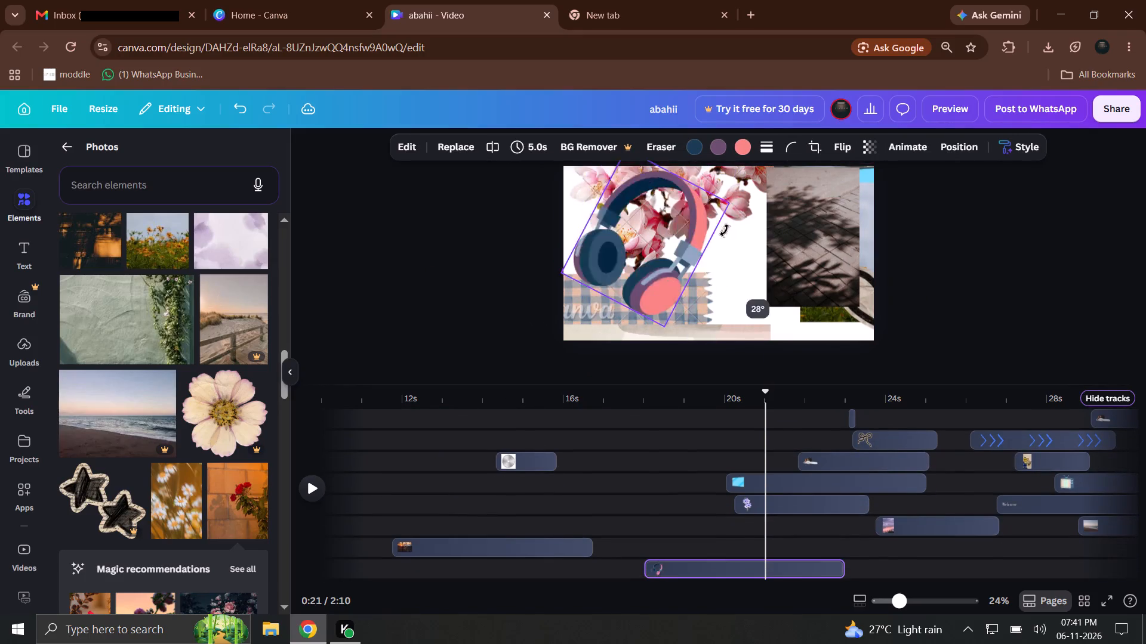
{"action": "left_click_drag", "start_coordinate": [725, 230], "coordinate": [697, 251]}
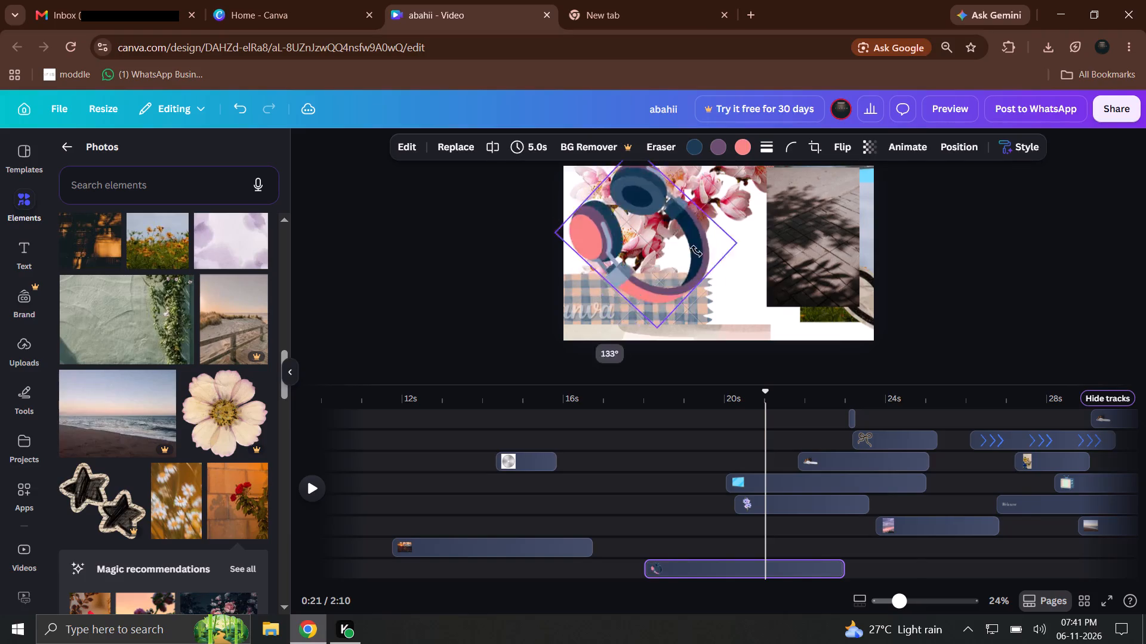
{"action": "left_click_drag", "start_coordinate": [697, 251], "coordinate": [729, 217]}
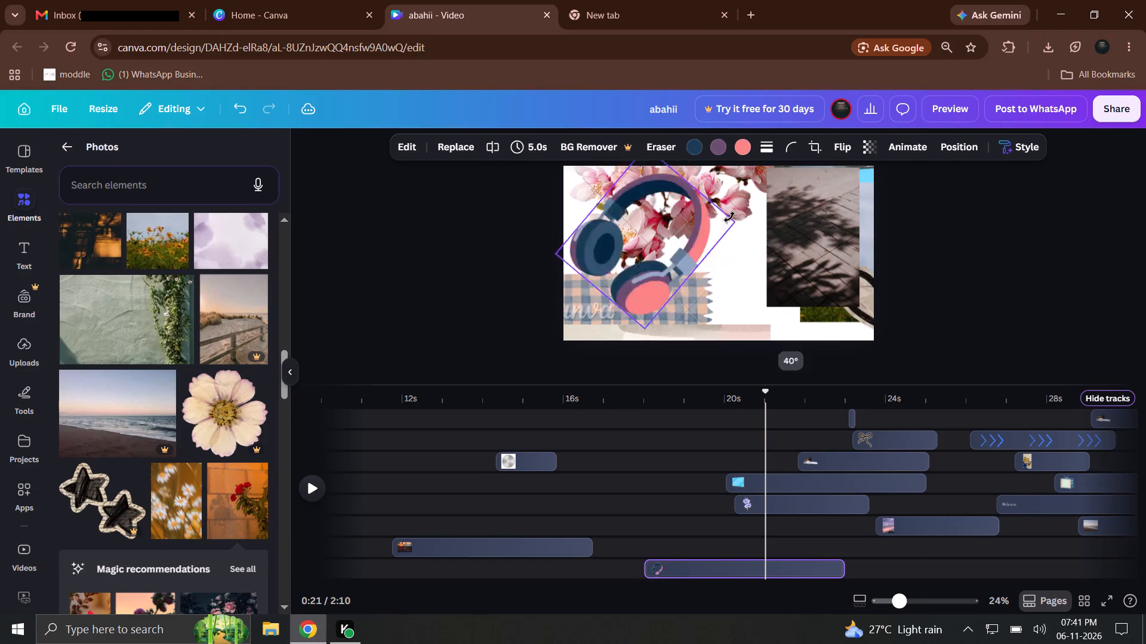
{"action": "left_click_drag", "start_coordinate": [729, 217], "coordinate": [595, 293]}
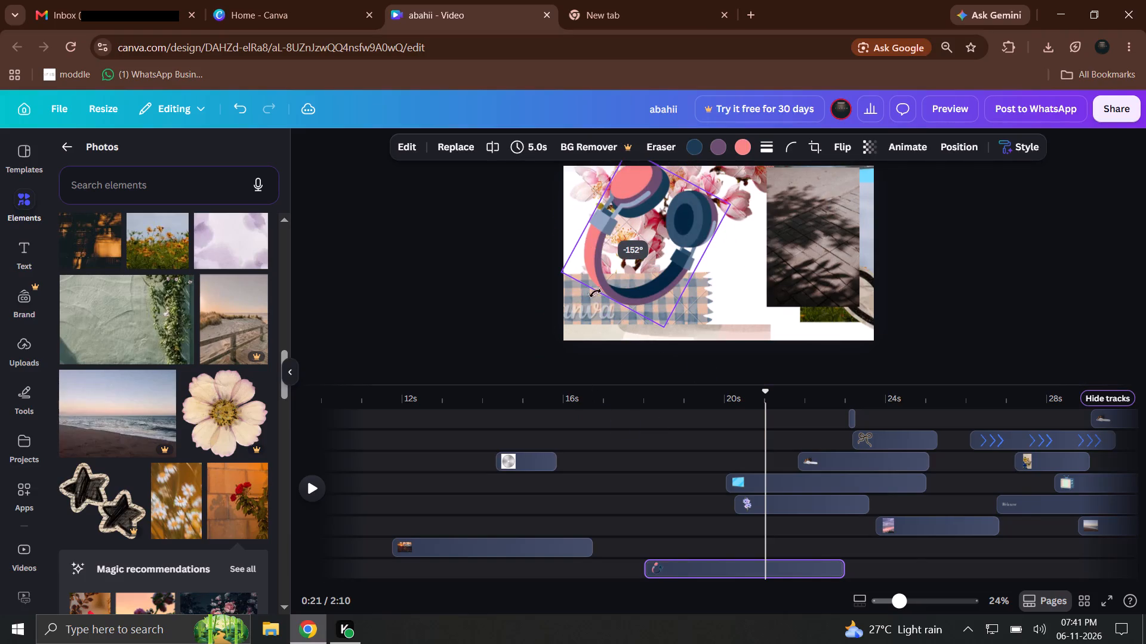
{"action": "left_click_drag", "start_coordinate": [595, 293], "coordinate": [824, 189]}
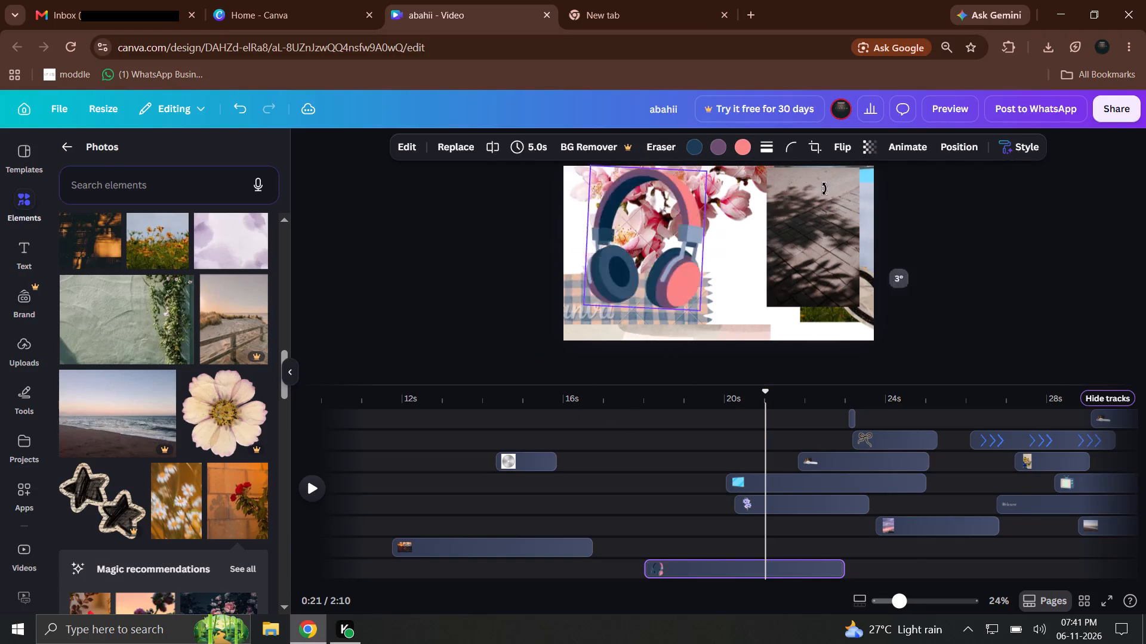
{"action": "left_click_drag", "start_coordinate": [824, 189], "coordinate": [698, 307]}
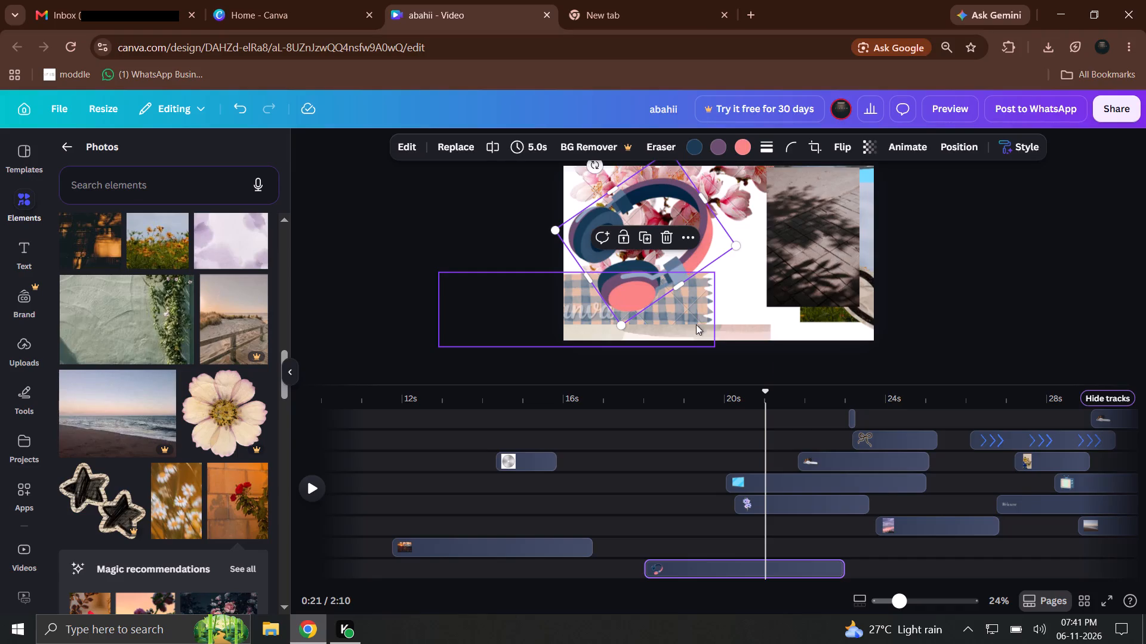
Add the green wall with ivy photo to the timeline at about 16.3 s, on the track between the silver disc and chainsaw clips.
{"action": "left_click_drag", "start_coordinate": [392, 414], "coordinate": [374, 413]}
{"action": "left_click_drag", "start_coordinate": [352, 410], "coordinate": [329, 410]}
{"action": "double_click", "coordinate": [325, 408]}
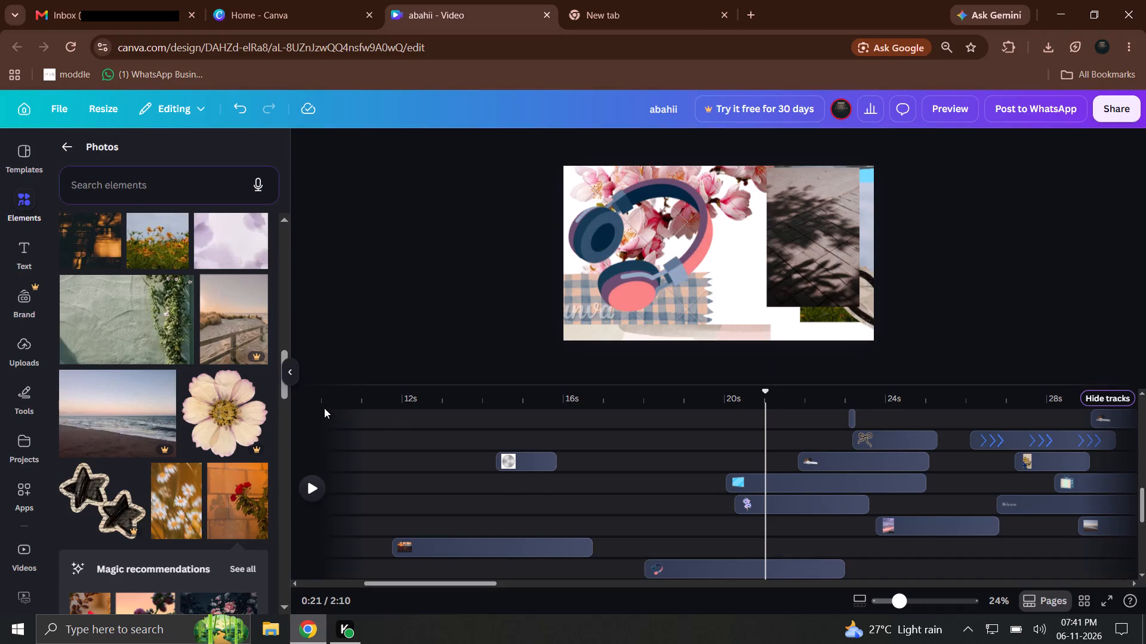
{"action": "left_click_drag", "start_coordinate": [169, 304], "coordinate": [680, 460]}
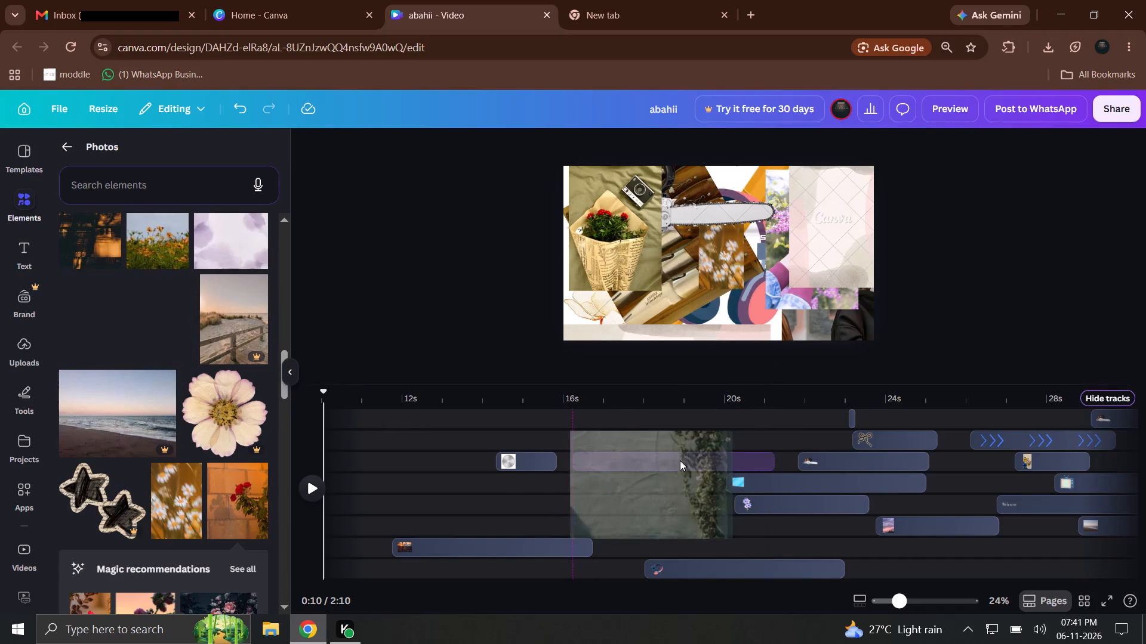
Play the video back from about 10 s, through the section with the ivy wall photo.
{"action": "left_click_drag", "start_coordinate": [408, 419], "coordinate": [371, 426]}
{"action": "left_click_drag", "start_coordinate": [335, 412], "coordinate": [305, 412]}
{"action": "left_click_drag", "start_coordinate": [293, 491], "coordinate": [298, 491]}
{"action": "left_click", "coordinate": [306, 490]}
{"action": "left_click_drag", "start_coordinate": [462, 416], "coordinate": [825, 369]}
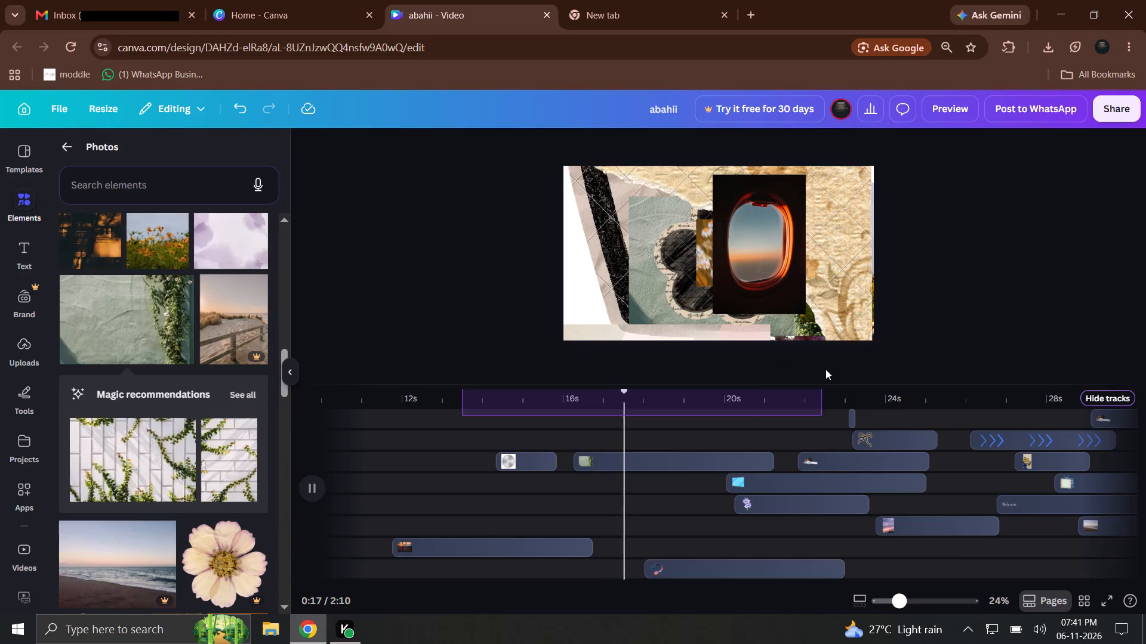
{"action": "left_click_drag", "start_coordinate": [825, 369], "coordinate": [822, 366]}
{"action": "left_click_drag", "start_coordinate": [860, 389], "coordinate": [945, 394]}
Move the blue arrows clip earlier onto a lower track, the sunset sky clip to about 13.3 s, and the purple flower clip to about 15.9 s.
{"action": "left_click_drag", "start_coordinate": [1012, 439], "coordinate": [833, 592]}
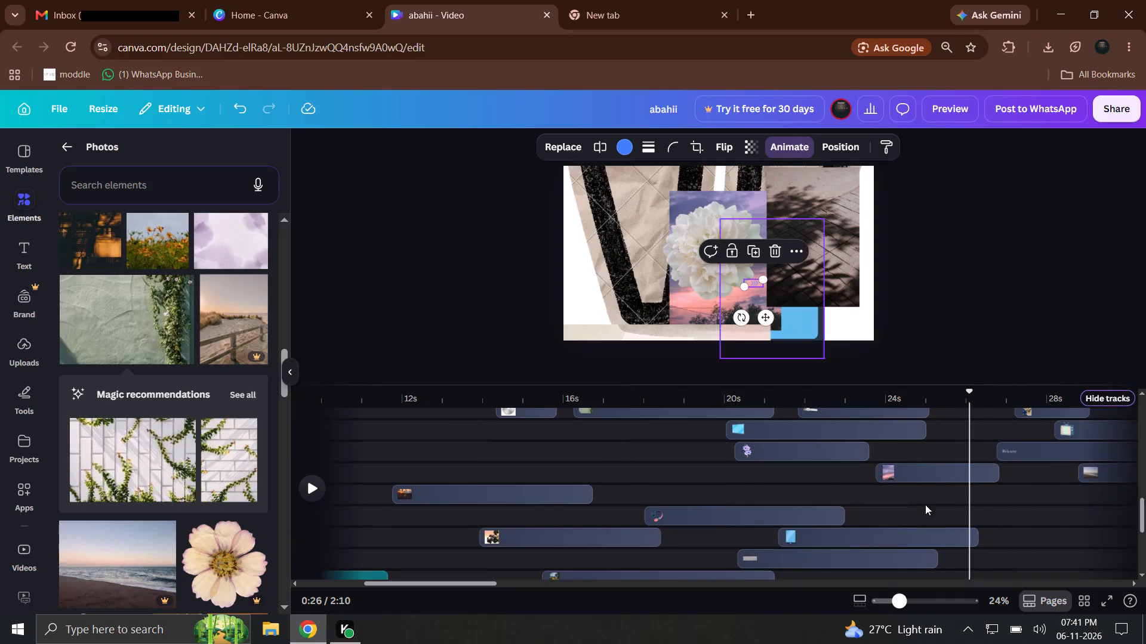
{"action": "left_click_drag", "start_coordinate": [972, 465], "coordinate": [550, 499]}
{"action": "left_click_drag", "start_coordinate": [812, 444], "coordinate": [639, 480]}
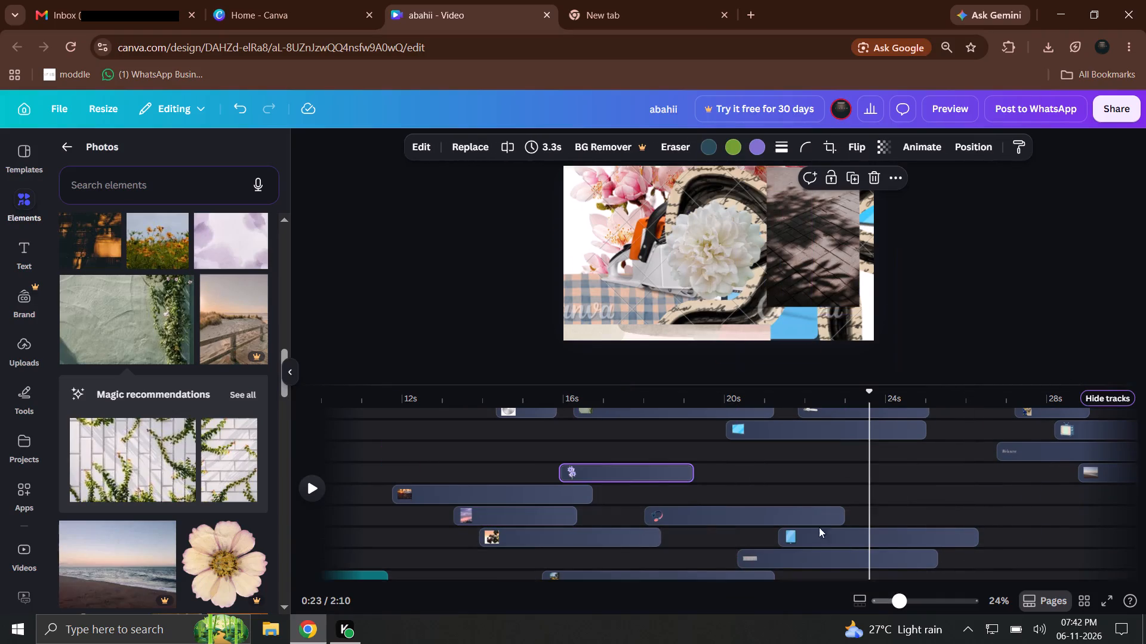
Trim the starts of the purple flower clip and the dark orange photo clip together by about 1.8 s, making the photo clip 3.2 s long.
{"action": "left_click_drag", "start_coordinate": [1042, 535], "coordinate": [383, 400]}
{"action": "left_click_drag", "start_coordinate": [542, 470], "coordinate": [732, 486]}
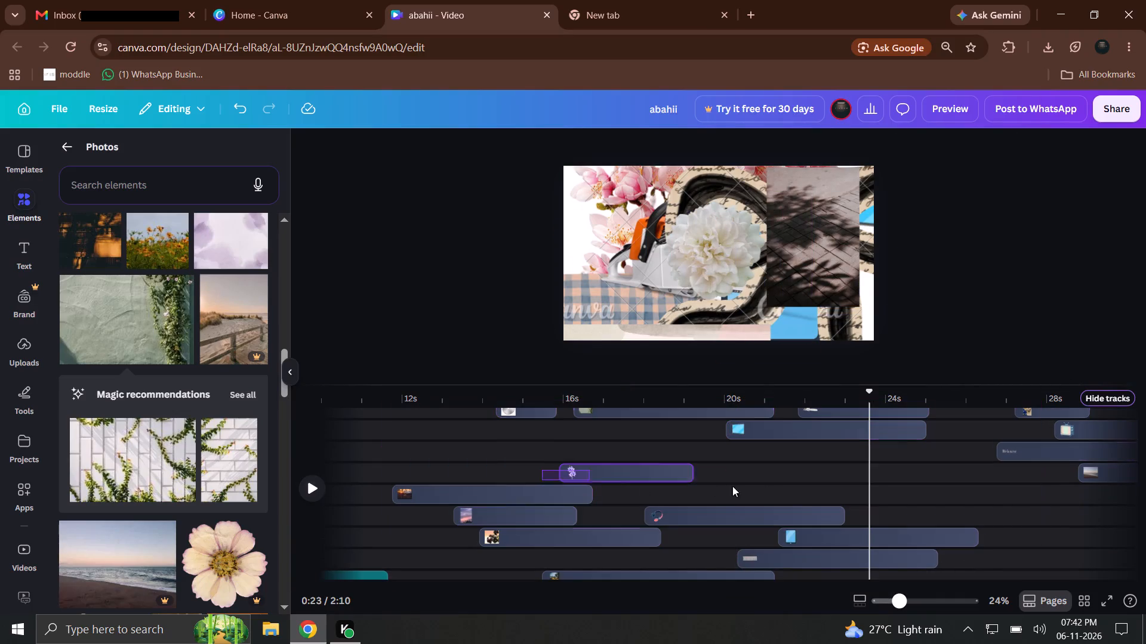
{"action": "left_click_drag", "start_coordinate": [732, 486], "coordinate": [866, 492]}
{"action": "left_click_drag", "start_coordinate": [561, 473], "coordinate": [739, 463]}
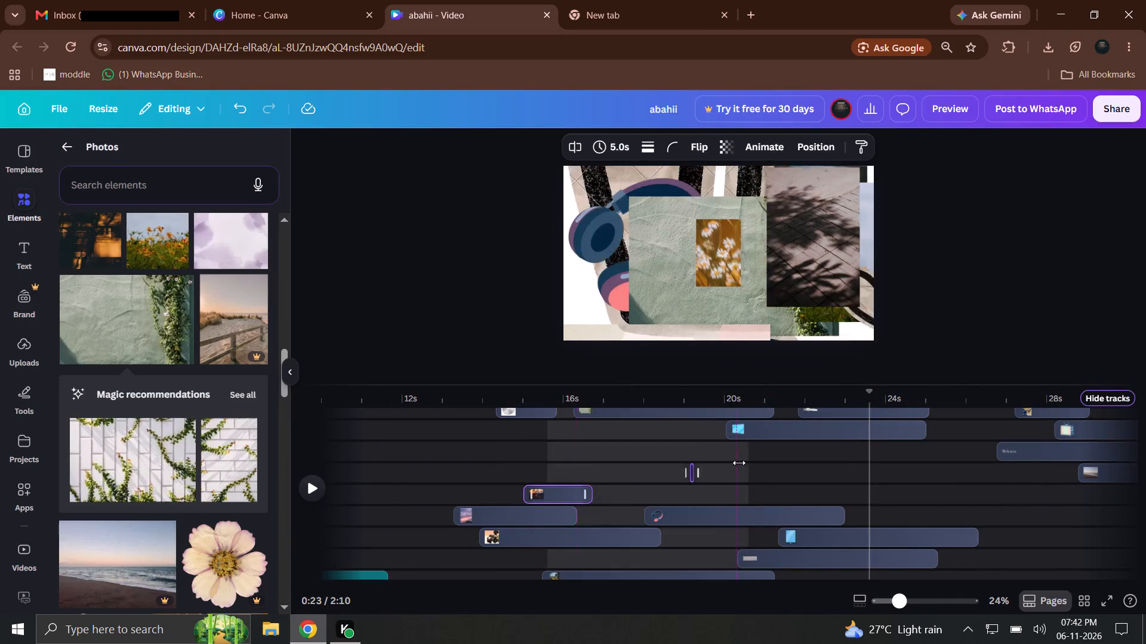
{"action": "left_click_drag", "start_coordinate": [739, 463], "coordinate": [633, 470]}
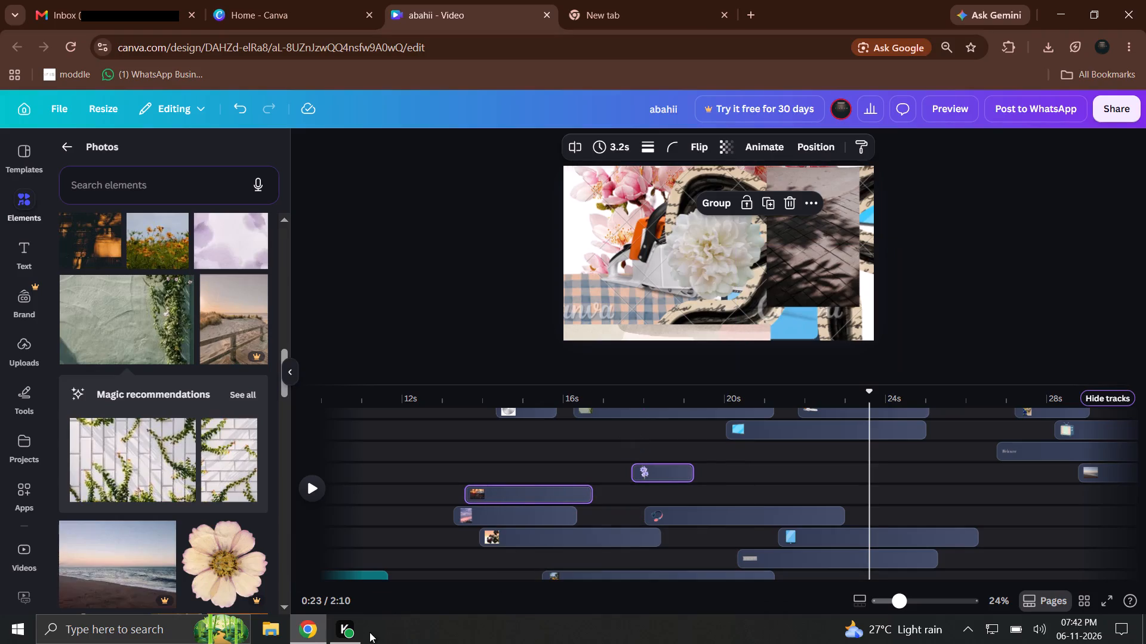
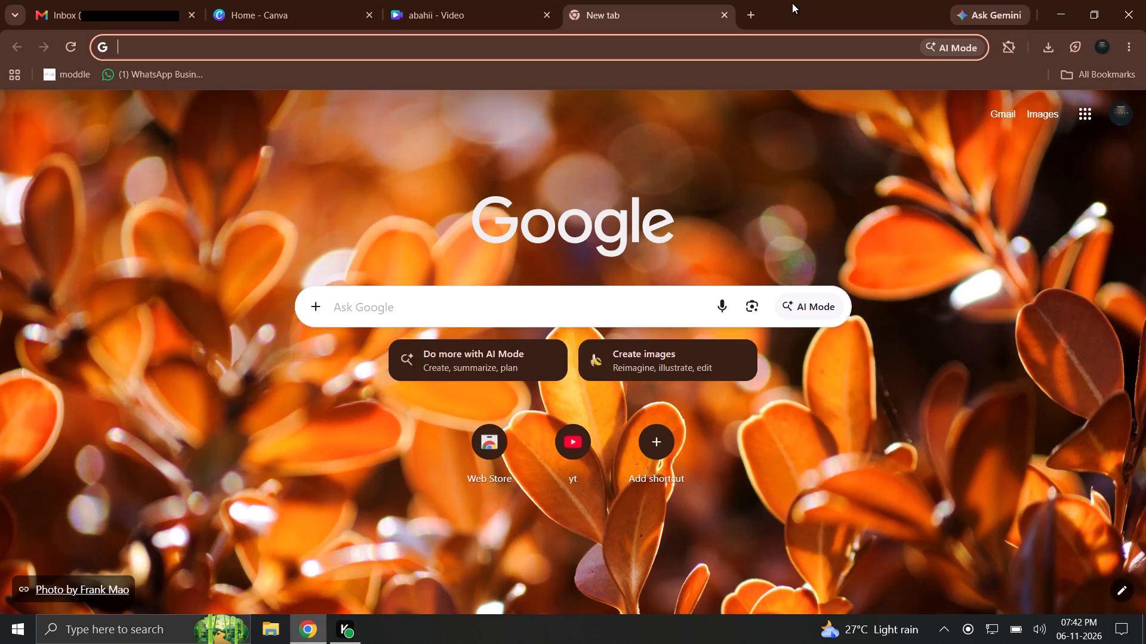
Close the empty new browser tab and move the white carnation to the left edge of the abahii page.
{"action": "double_click", "coordinate": [730, 16]}
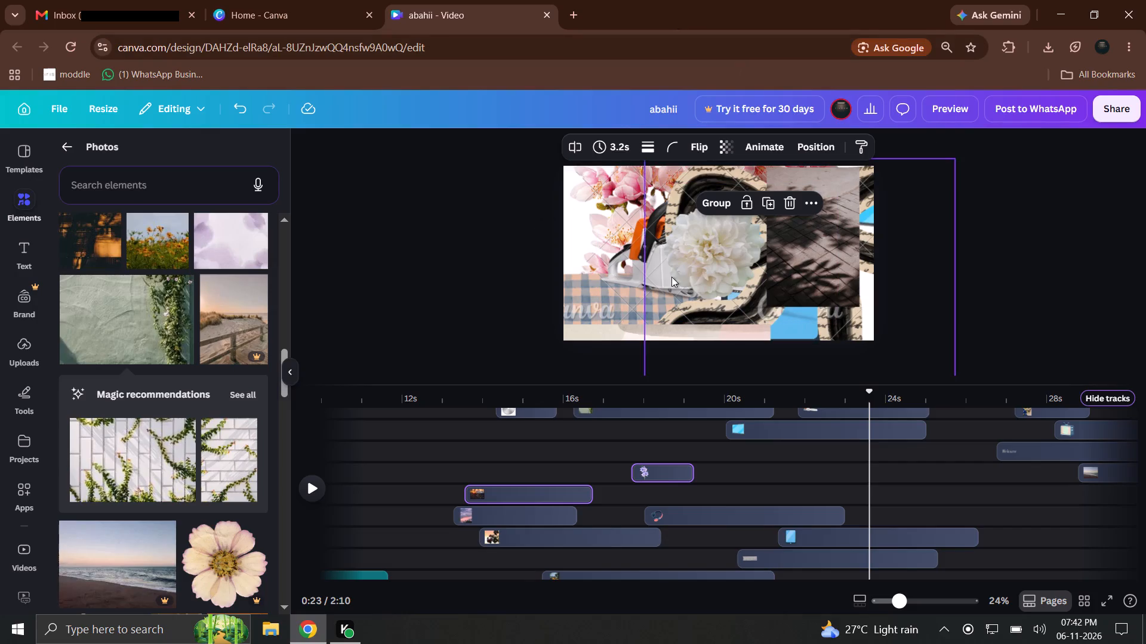
{"action": "left_click_drag", "start_coordinate": [717, 252], "coordinate": [583, 230]}
Shrink the black bow sticker to about a fifth of the page width and place it over the gingham fabric at lower left.
{"action": "left_click_drag", "start_coordinate": [668, 264], "coordinate": [670, 265]}
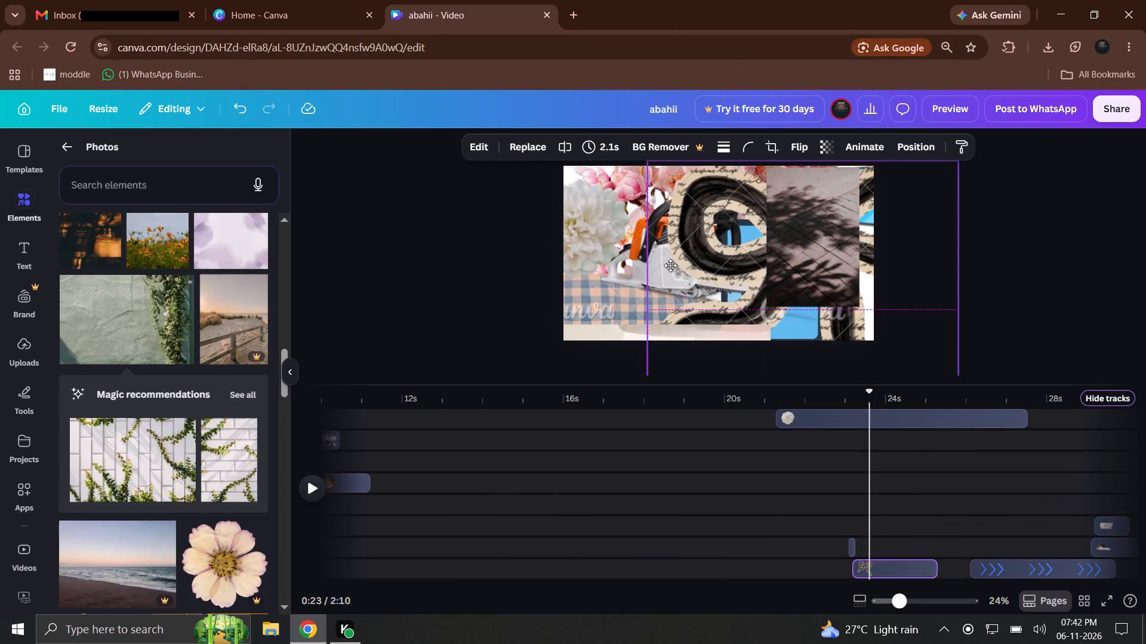
{"action": "left_click_drag", "start_coordinate": [670, 265], "coordinate": [572, 346]}
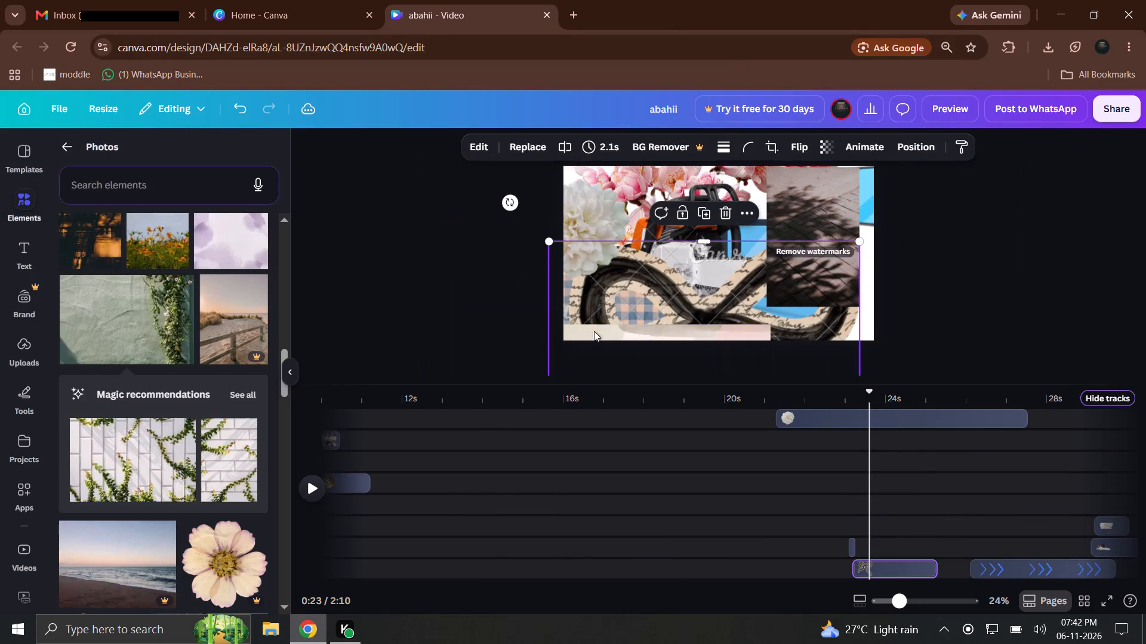
{"action": "left_click", "coordinate": [554, 247]}
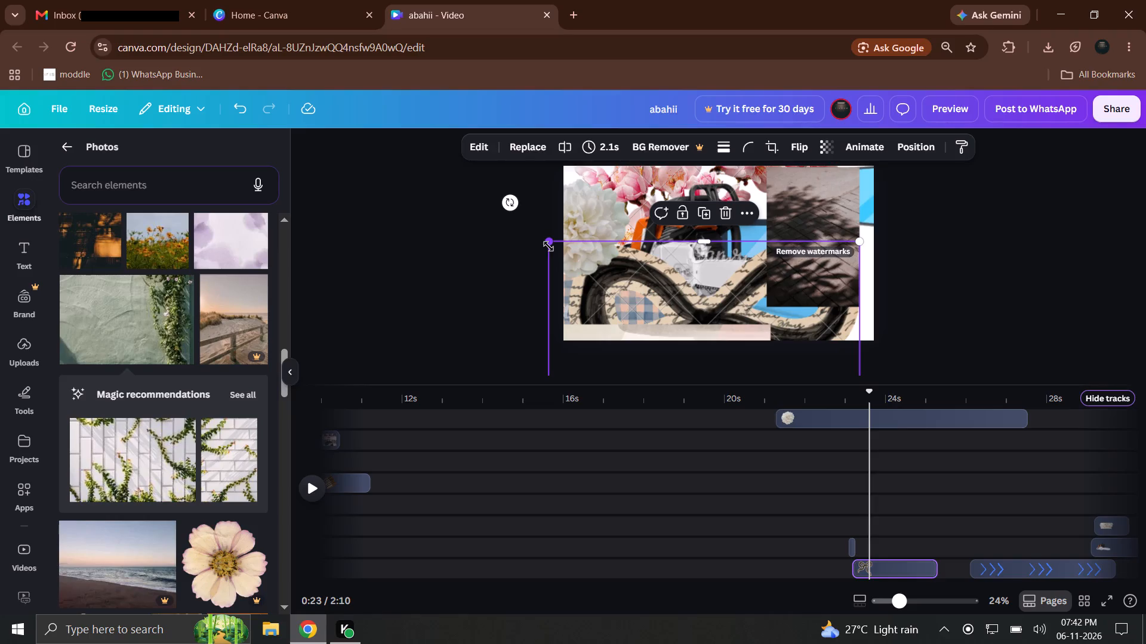
{"action": "left_click_drag", "start_coordinate": [548, 246], "coordinate": [617, 280]}
{"action": "left_click_drag", "start_coordinate": [680, 323], "coordinate": [661, 241]}
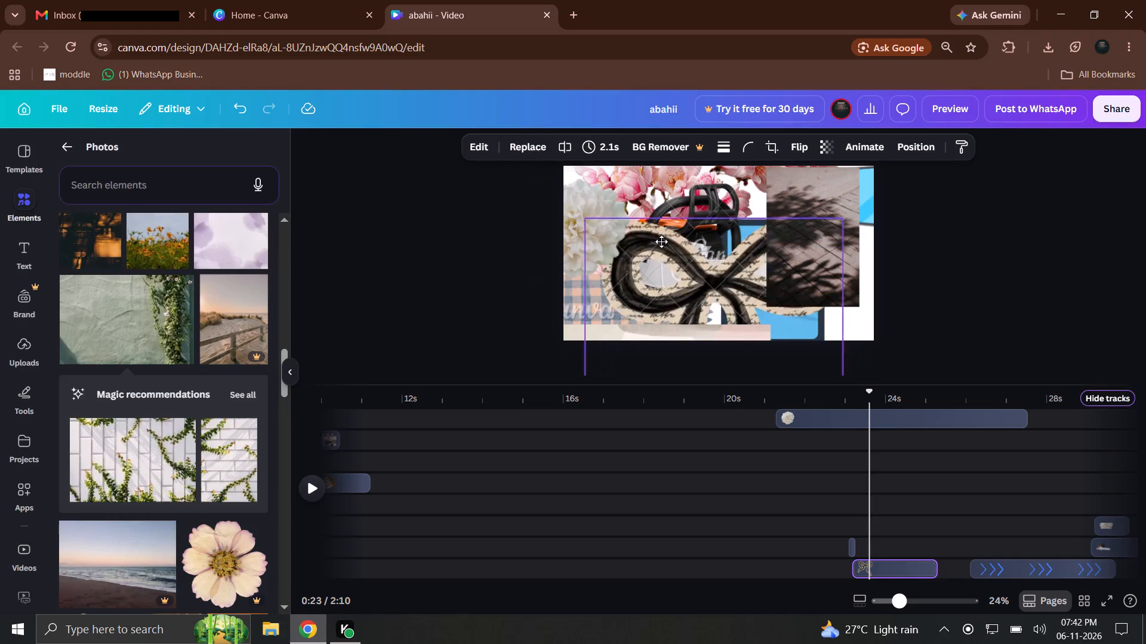
{"action": "left_click_drag", "start_coordinate": [661, 241], "coordinate": [661, 236]}
{"action": "left_click_drag", "start_coordinate": [586, 210], "coordinate": [705, 272]}
{"action": "left_click_drag", "start_coordinate": [751, 308], "coordinate": [682, 200]}
{"action": "left_click_drag", "start_coordinate": [769, 182], "coordinate": [701, 281]}
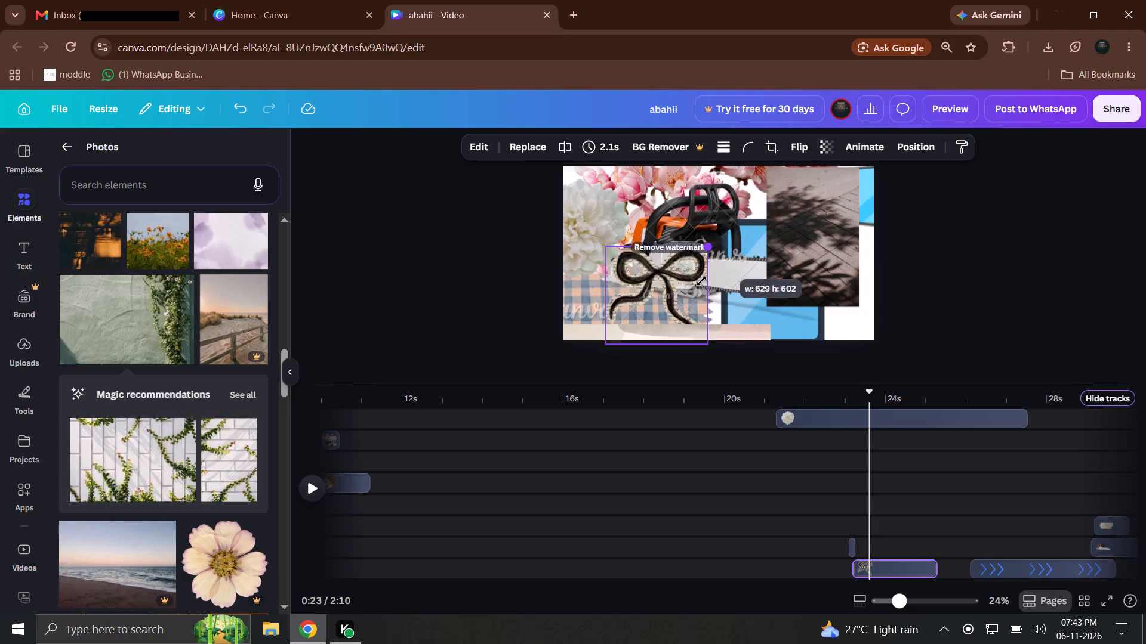
{"action": "left_click_drag", "start_coordinate": [701, 281], "coordinate": [674, 301]}
{"action": "left_click_drag", "start_coordinate": [636, 310], "coordinate": [630, 301]}
Move the pale beige graphic up so it covers the lower-left part of the page.
{"action": "left_click_drag", "start_coordinate": [686, 329], "coordinate": [674, 339]}
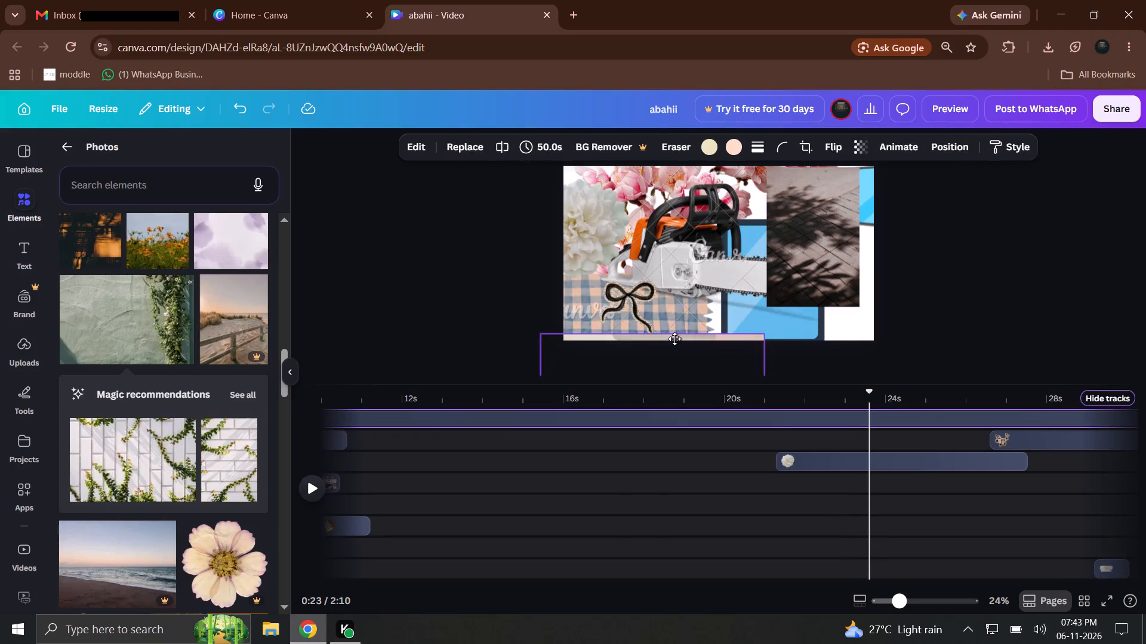
{"action": "left_click_drag", "start_coordinate": [674, 339], "coordinate": [671, 271]}
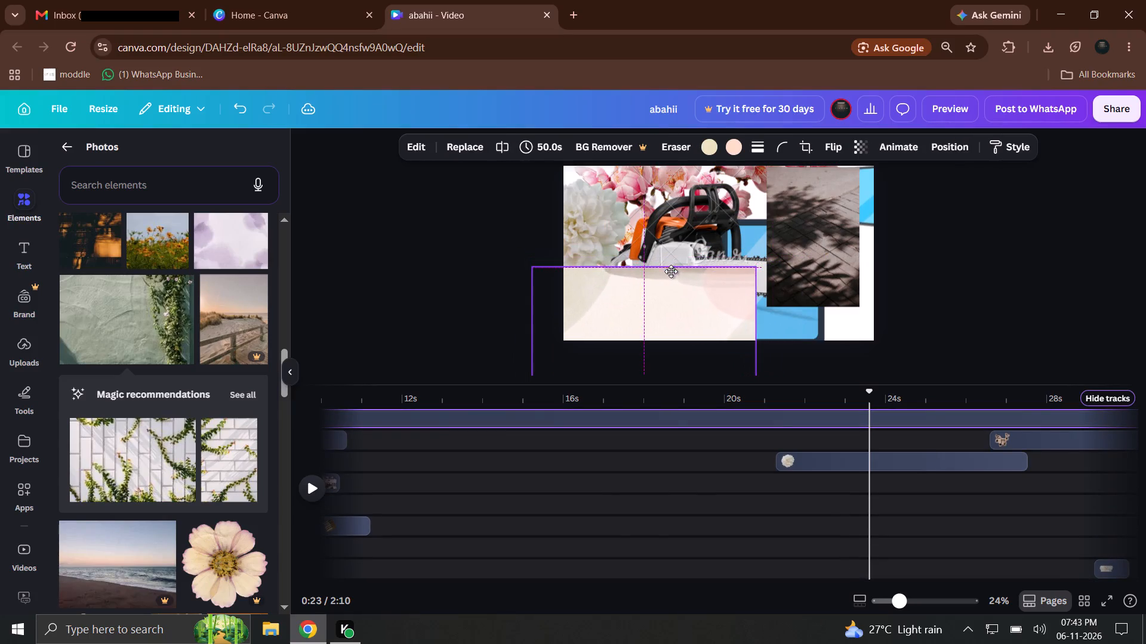
{"action": "left_click_drag", "start_coordinate": [671, 271], "coordinate": [674, 297]}
{"action": "left_click", "coordinate": [770, 270]}
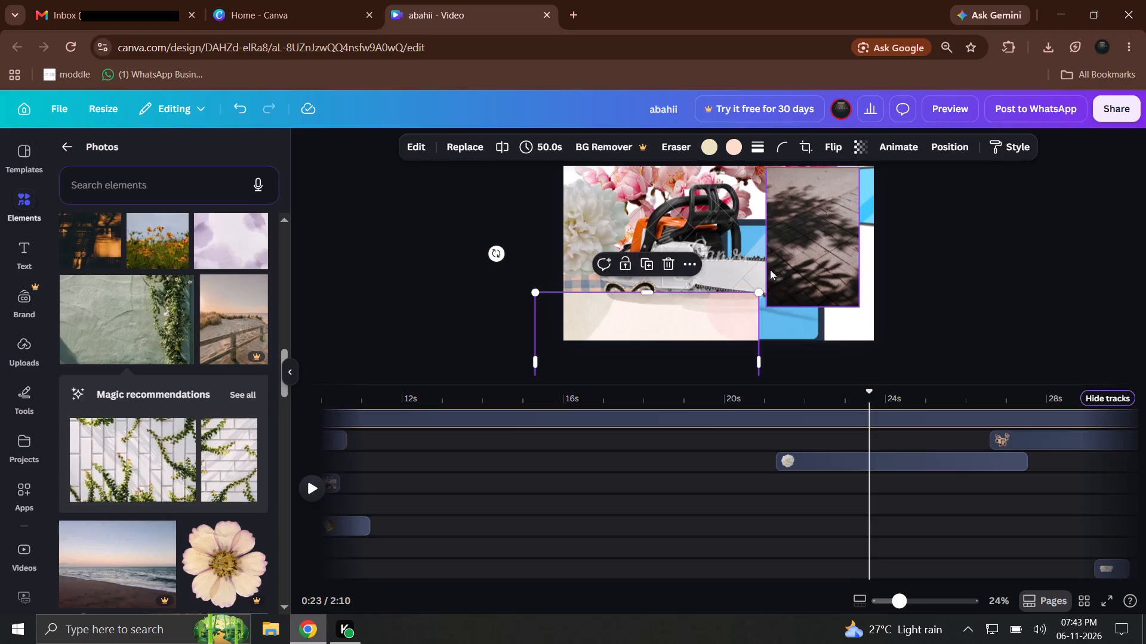
Change the bow sticker's layer order and place it over the chainsaw's blade, near the page centre.
{"action": "left_click_drag", "start_coordinate": [640, 281], "coordinate": [714, 302]}
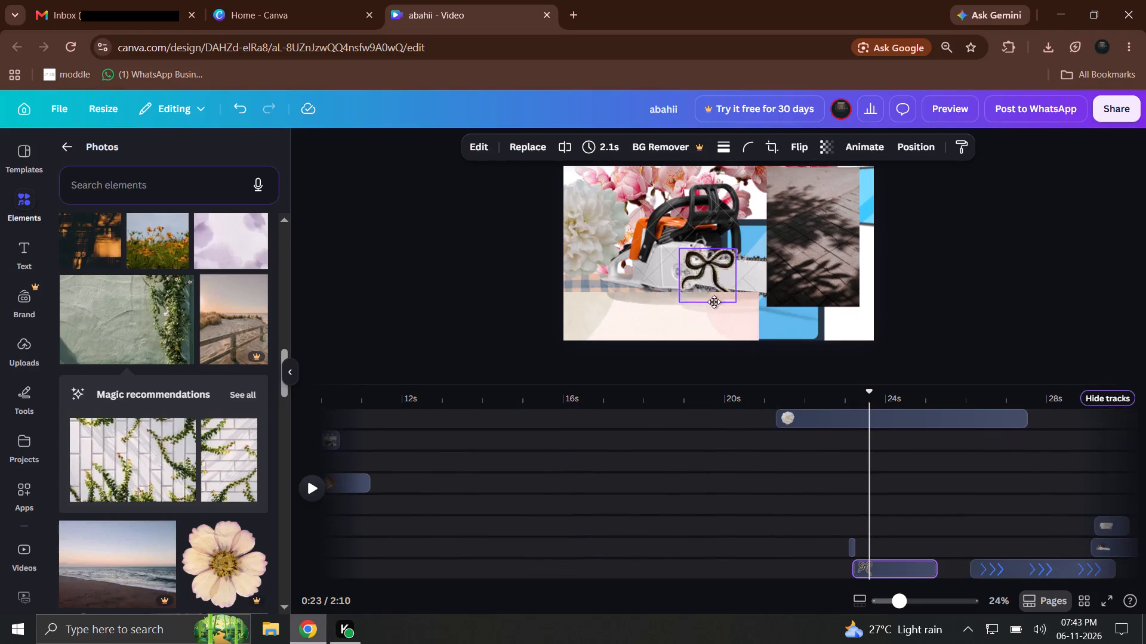
{"action": "left_click_drag", "start_coordinate": [714, 302], "coordinate": [728, 271]}
{"action": "right_click", "coordinate": [727, 289]}
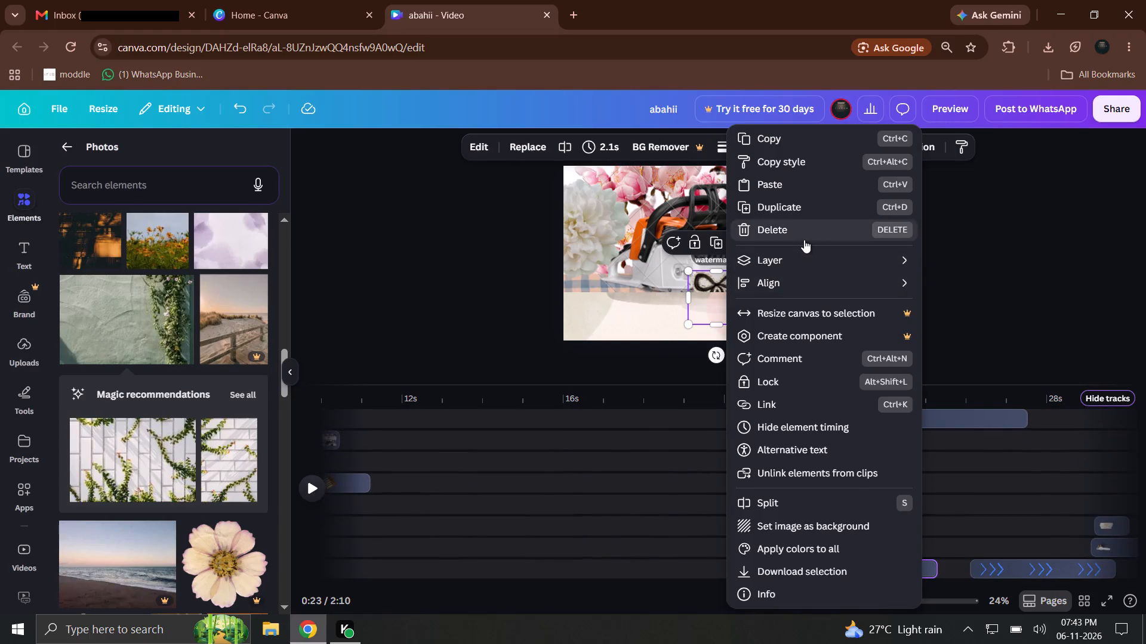
{"action": "left_click", "coordinate": [796, 265]}
{"action": "left_click", "coordinate": [966, 262]}
{"action": "left_click_drag", "start_coordinate": [713, 303], "coordinate": [647, 324]}
{"action": "left_click_drag", "start_coordinate": [699, 287], "coordinate": [693, 244]}
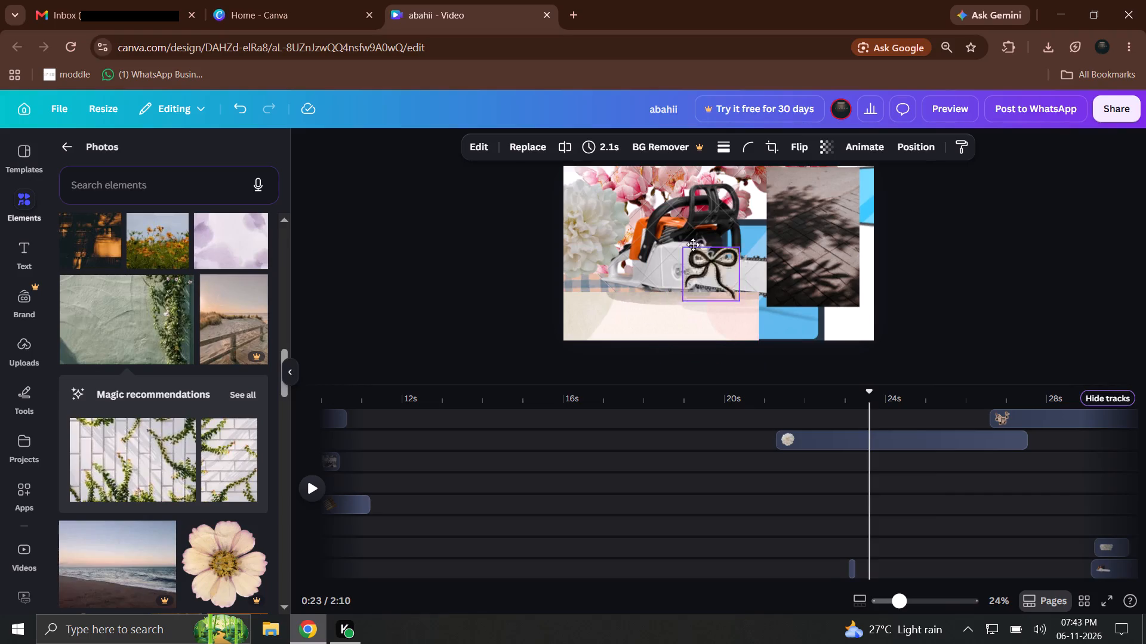
{"action": "left_click_drag", "start_coordinate": [693, 244], "coordinate": [695, 261]}
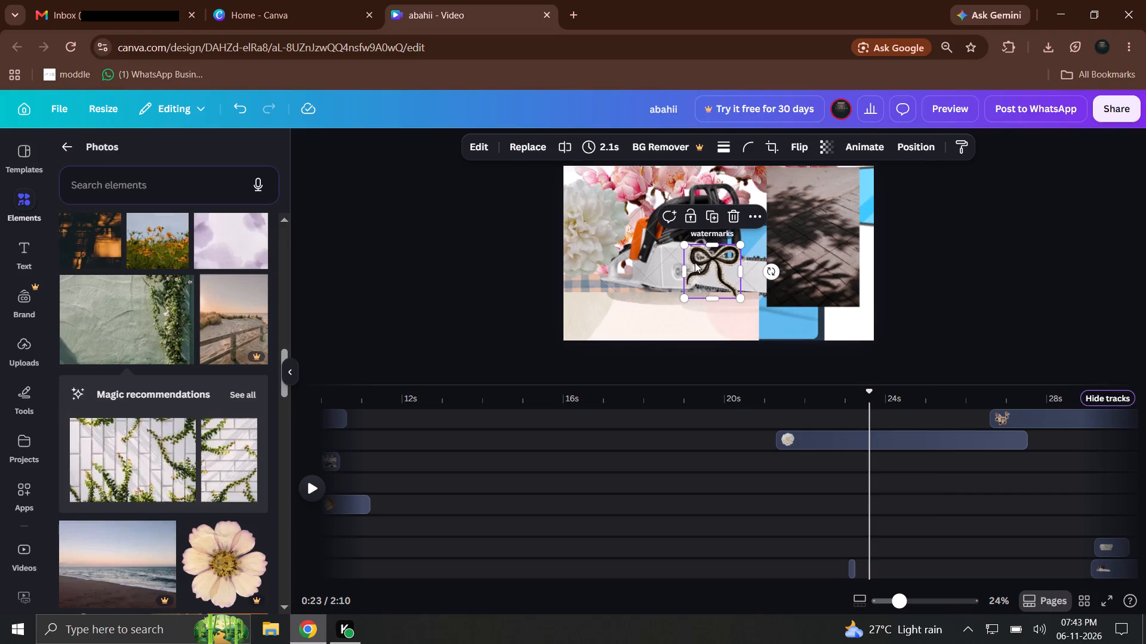
Add the narrower white brick wall with ivy photo to the timeline at about 13.1 s, ahead of the white flower clip on its track.
{"action": "left_click_drag", "start_coordinate": [208, 465], "coordinate": [380, 410]}
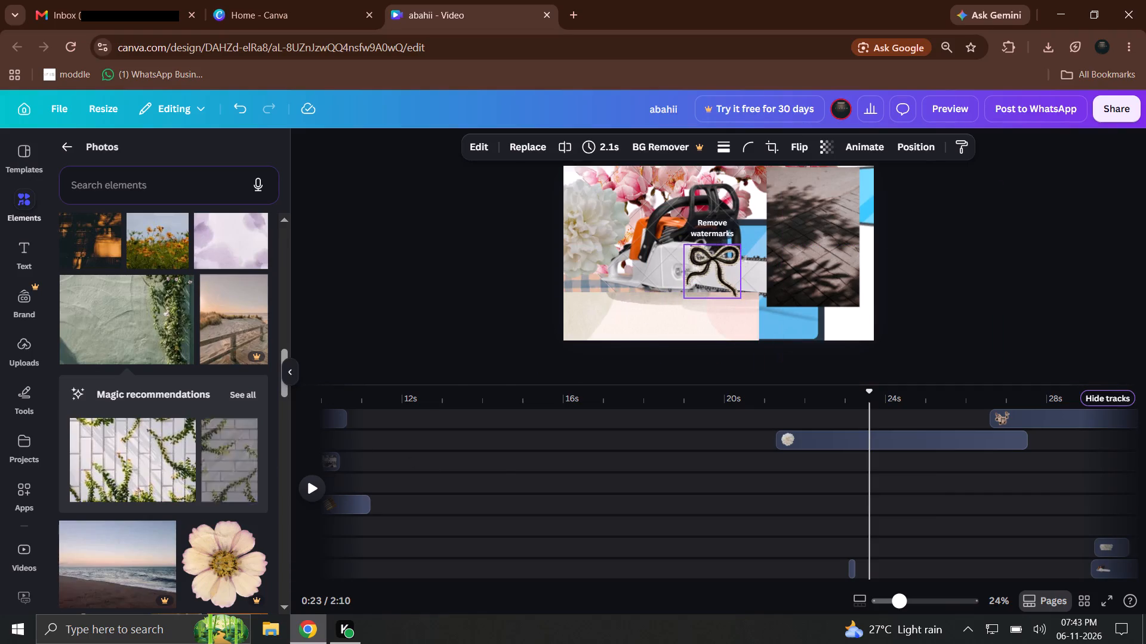
{"action": "left_click_drag", "start_coordinate": [380, 410], "coordinate": [453, 447]}
{"action": "left_click_drag", "start_coordinate": [445, 407], "coordinate": [410, 411]}
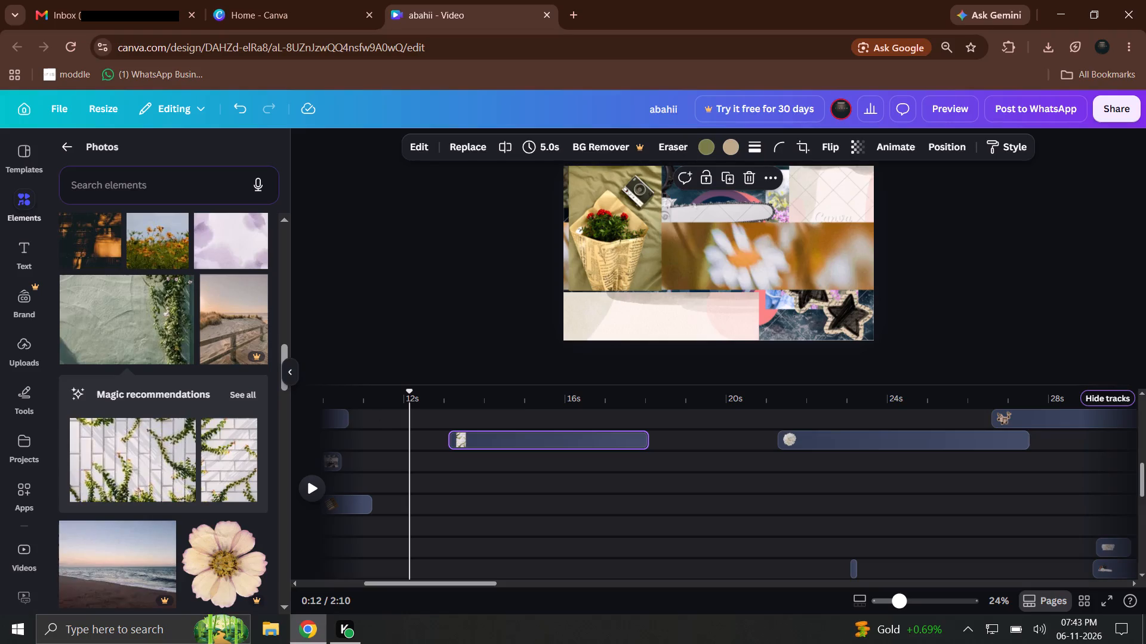
Extend the ends of the daisies clip, the brick wall clip and the two sticker clips below together by about 8.5 s, making the daisies clip 18.1 s.
{"action": "left_click_drag", "start_coordinate": [788, 515], "coordinate": [325, 428]}
{"action": "left_click_drag", "start_coordinate": [337, 422], "coordinate": [760, 463]}
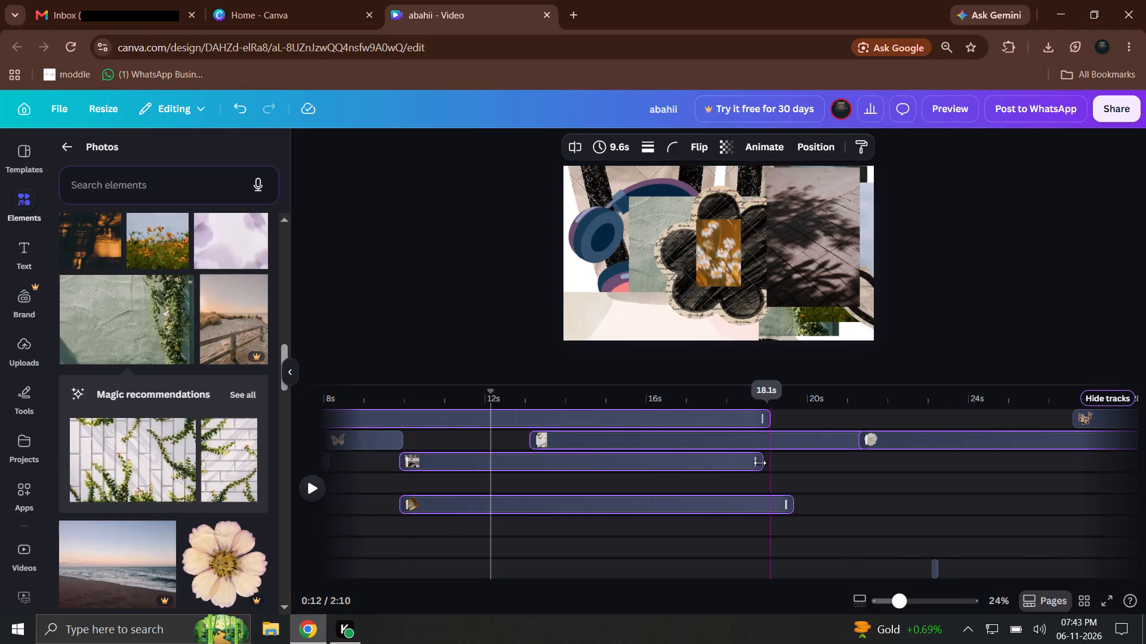
{"action": "left_click_drag", "start_coordinate": [760, 463], "coordinate": [761, 463]}
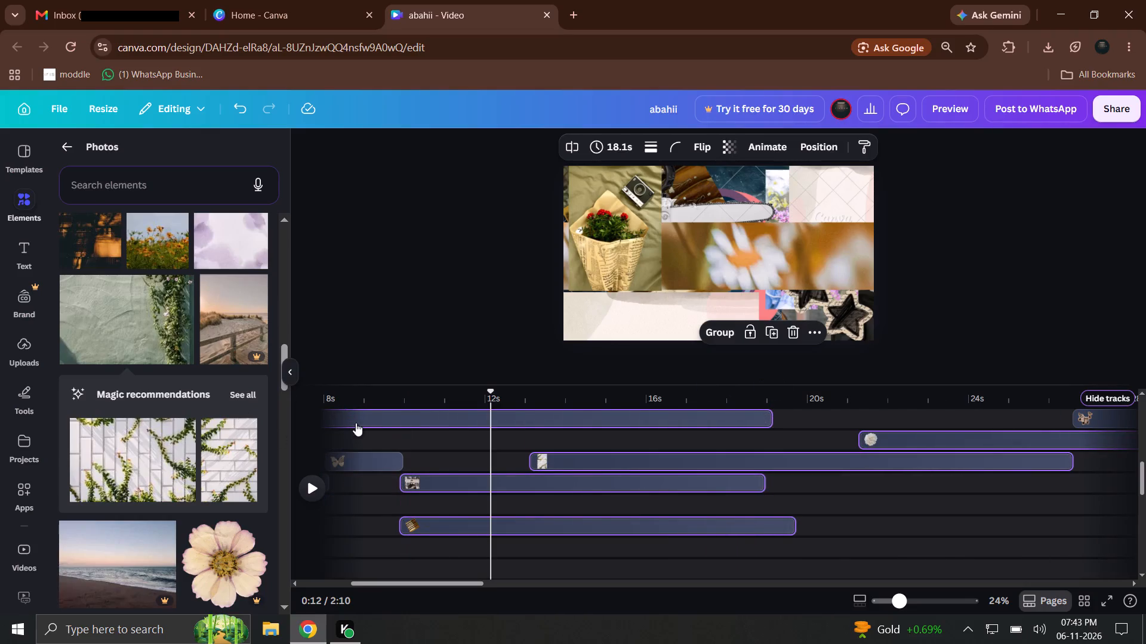
Play the video from the start through the first few seconds, pausing to check the opening collage.
{"action": "left_click_drag", "start_coordinate": [356, 403], "coordinate": [297, 398]}
{"action": "left_click_drag", "start_coordinate": [307, 483], "coordinate": [307, 499]}
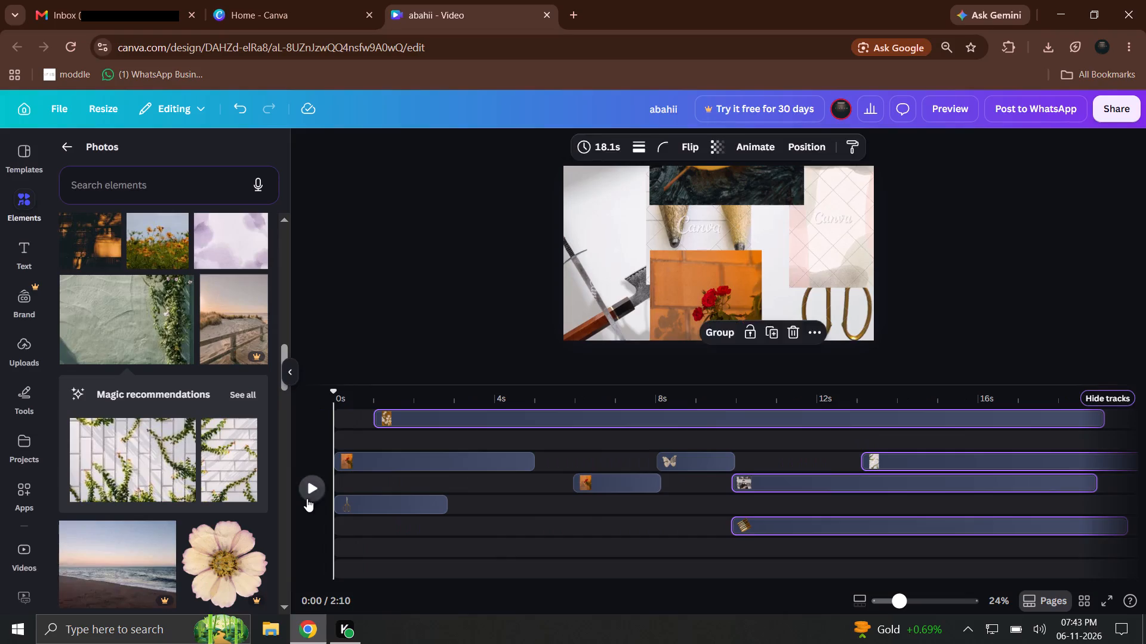
{"action": "left_click", "coordinate": [307, 499]}
{"action": "left_click", "coordinate": [307, 499]}
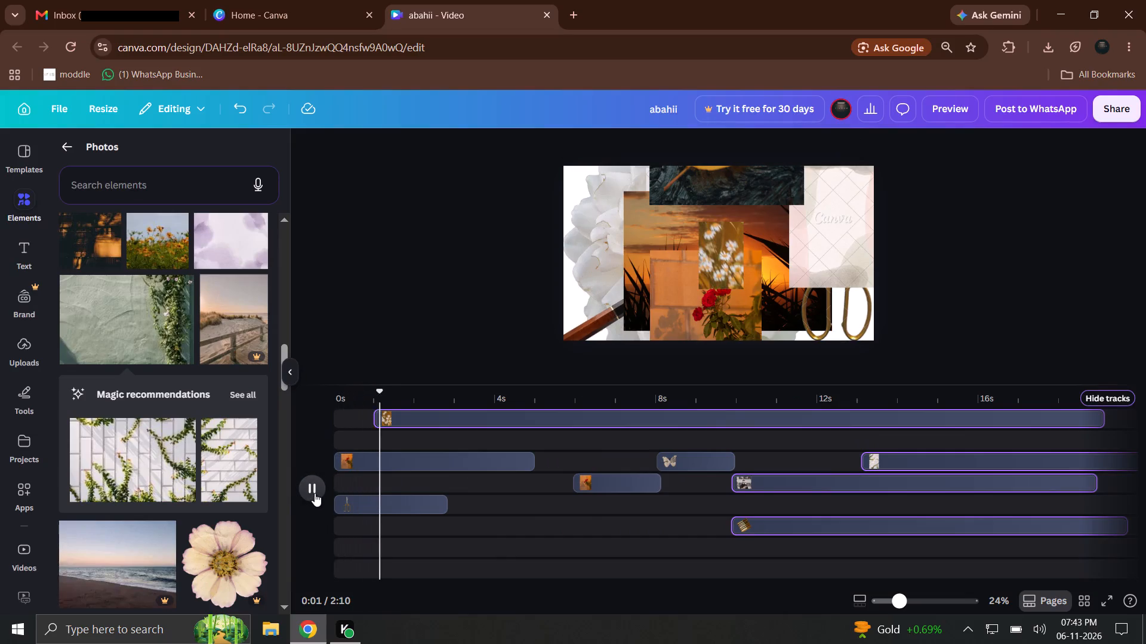
{"action": "triple_click", "coordinate": [315, 490]}
{"action": "triple_click", "coordinate": [317, 488]}
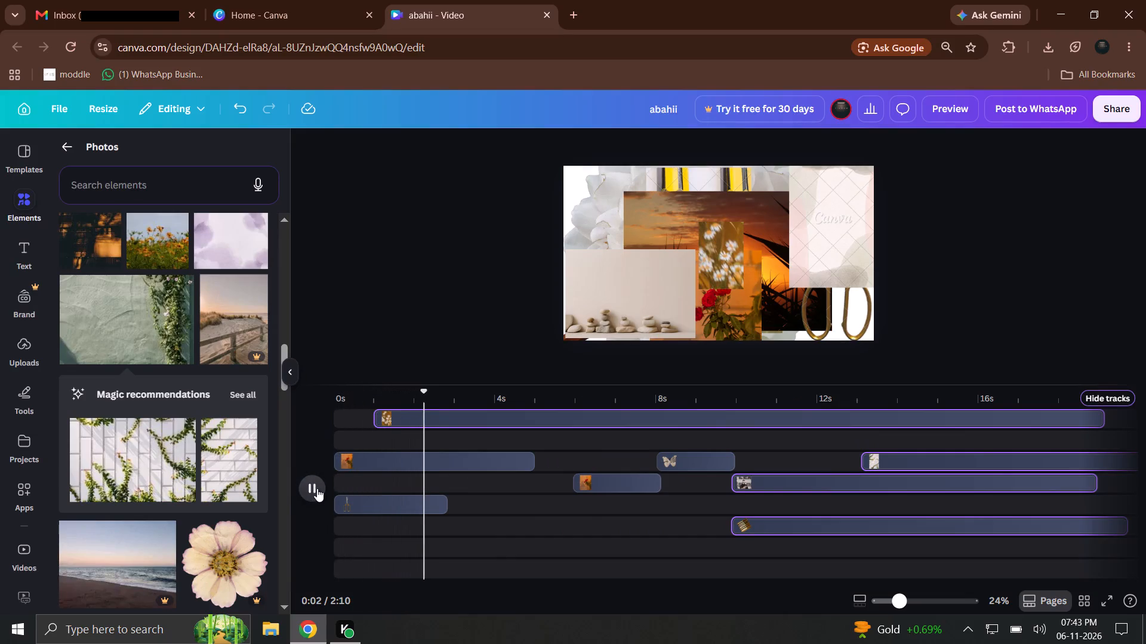
{"action": "triple_click", "coordinate": [316, 490]}
{"action": "triple_click", "coordinate": [318, 492]}
{"action": "double_click", "coordinate": [315, 491]}
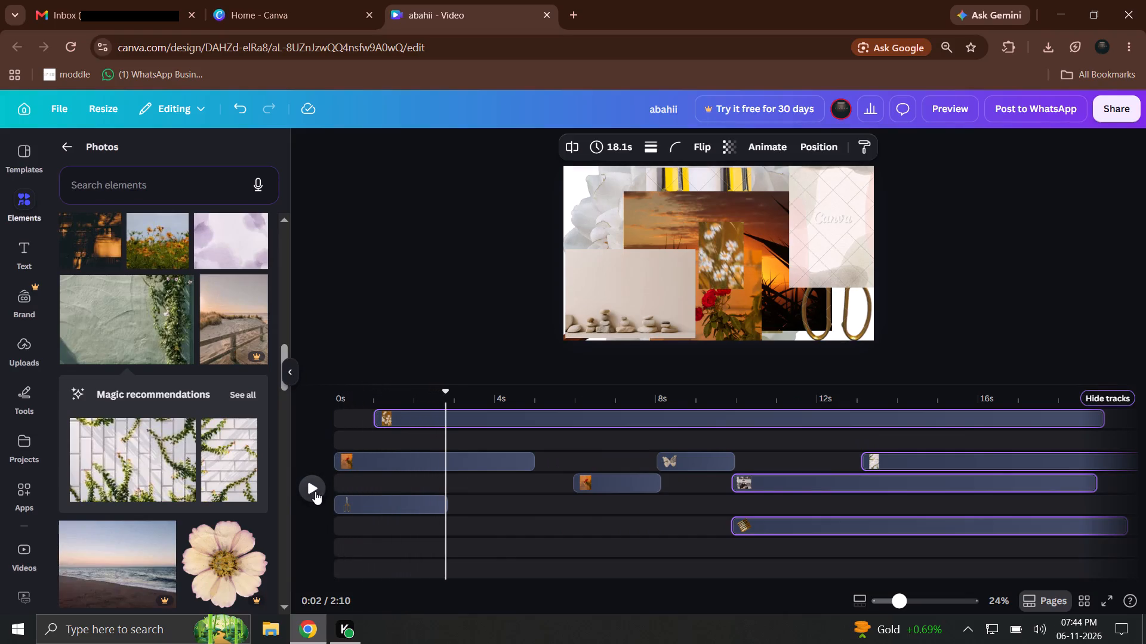
{"action": "left_click", "coordinate": [315, 491]}
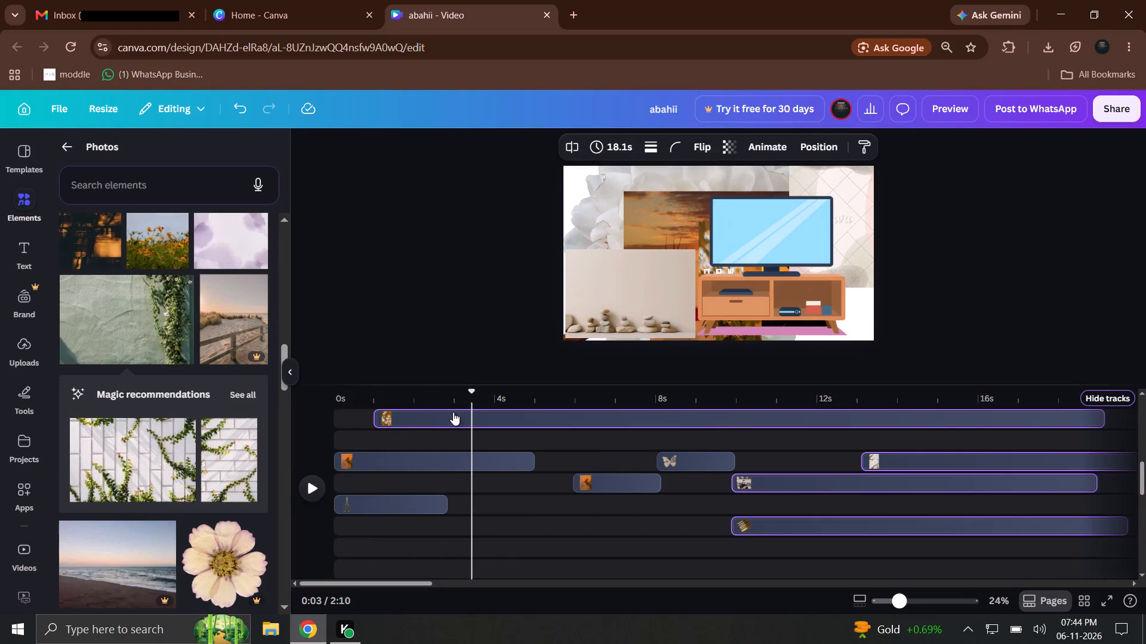
Move the 2.8 s gold loops clip from the start of the timeline to about 10 s, directly after the butterfly clip on its track.
{"action": "left_click_drag", "start_coordinate": [433, 399], "coordinate": [445, 386]}
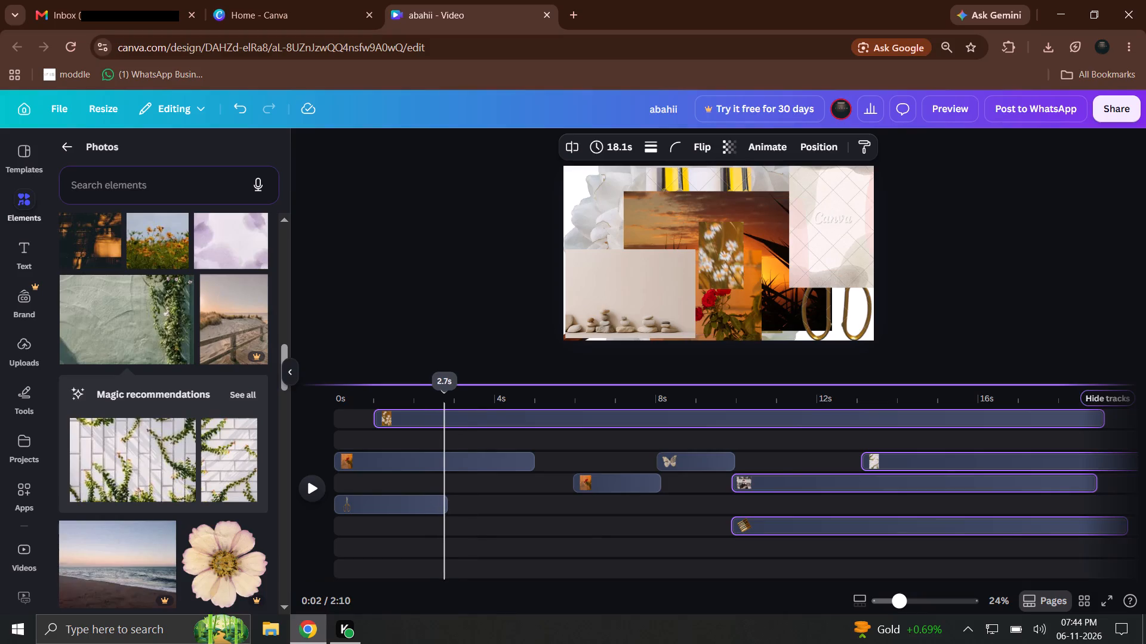
{"action": "left_click_drag", "start_coordinate": [445, 386], "coordinate": [449, 381]}
{"action": "left_click_drag", "start_coordinate": [416, 508], "coordinate": [489, 501]}
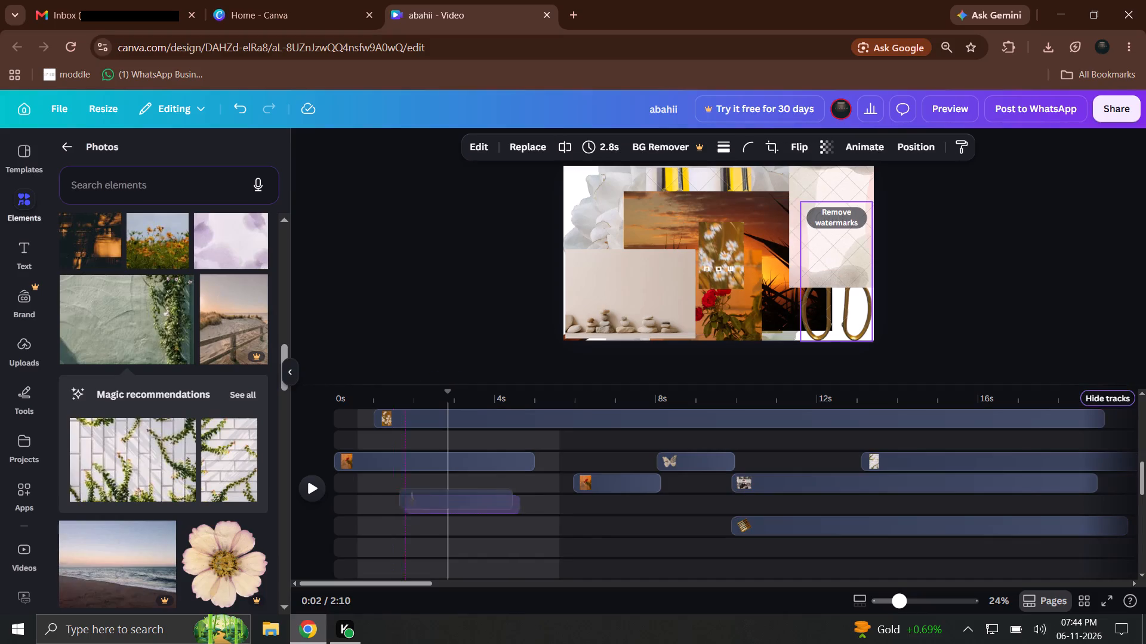
{"action": "left_click_drag", "start_coordinate": [489, 501], "coordinate": [534, 511]}
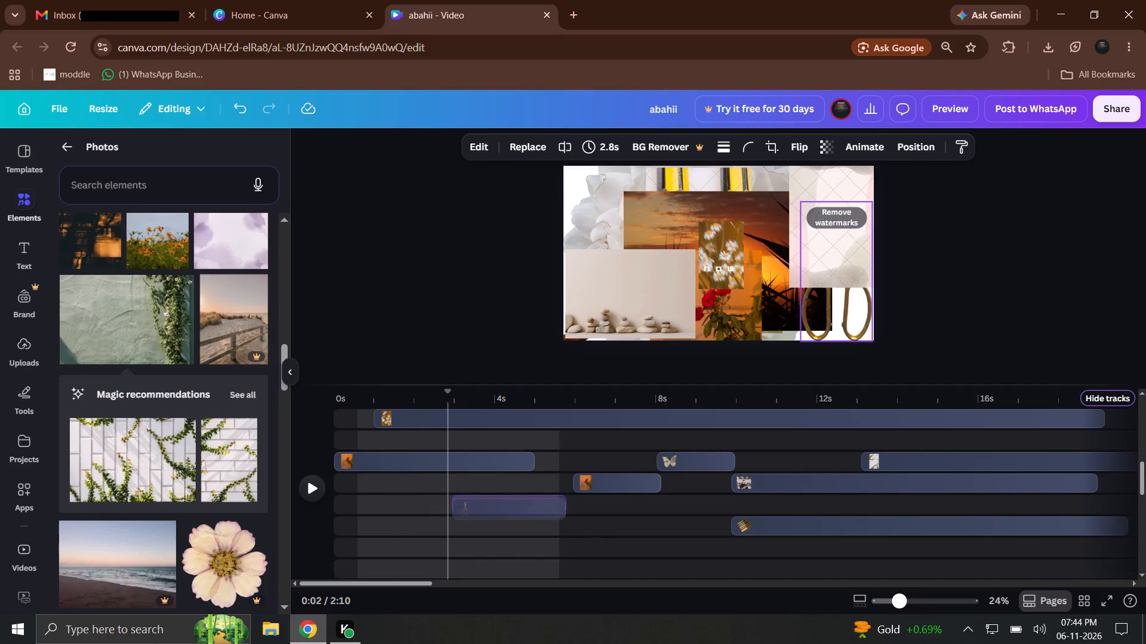
{"action": "left_click_drag", "start_coordinate": [534, 511], "coordinate": [531, 500]}
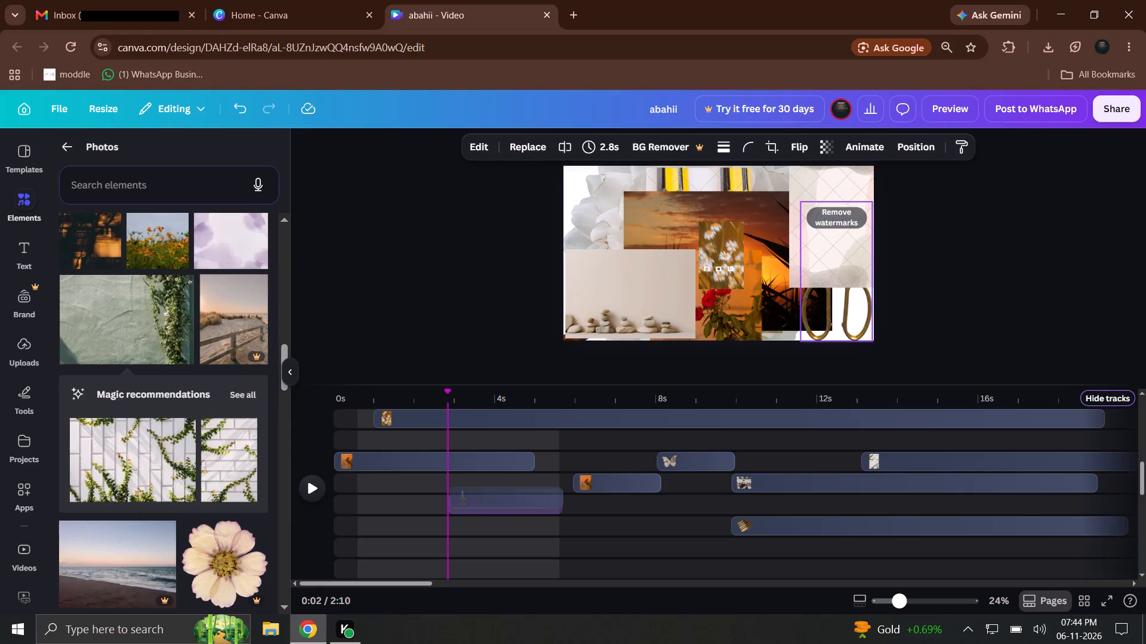
{"action": "left_click_drag", "start_coordinate": [531, 500], "coordinate": [531, 501]}
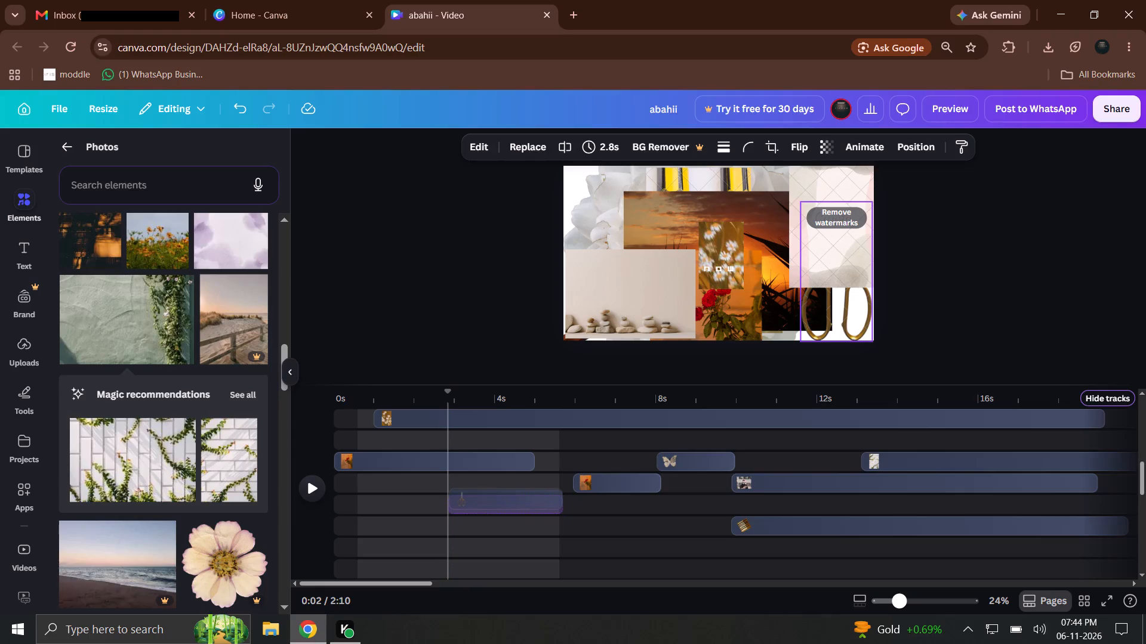
{"action": "left_click_drag", "start_coordinate": [531, 501], "coordinate": [523, 507]}
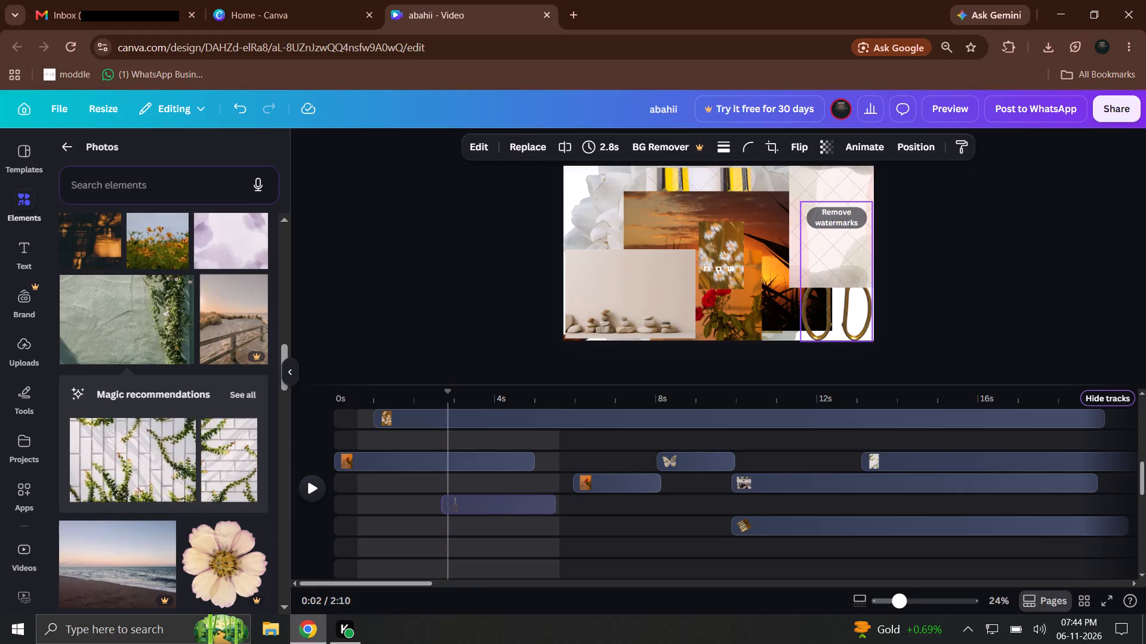
{"action": "left_click_drag", "start_coordinate": [523, 507], "coordinate": [603, 470]}
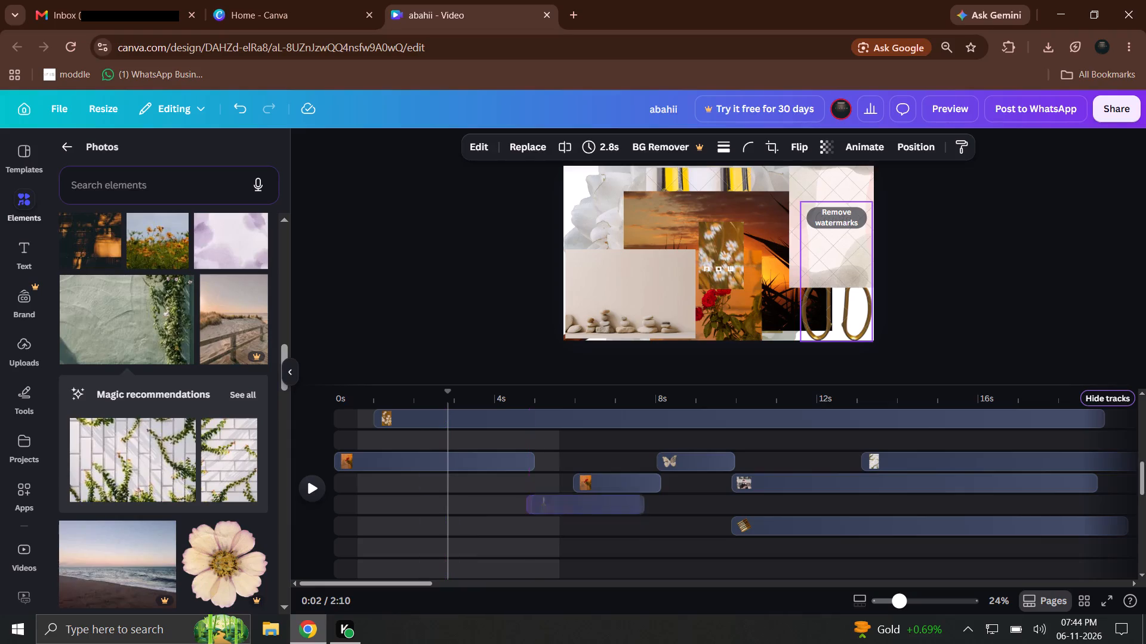
{"action": "left_click_drag", "start_coordinate": [603, 470], "coordinate": [818, 477]}
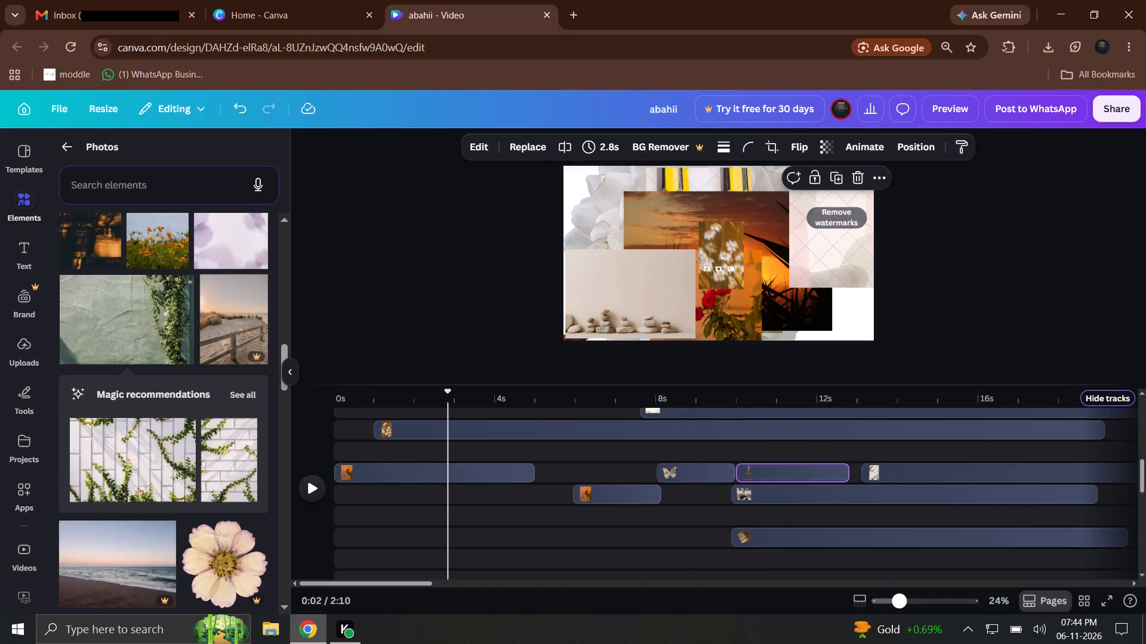
Play the video again from the start to check the opening without the gold loops.
{"action": "left_click_drag", "start_coordinate": [544, 401], "coordinate": [316, 397]}
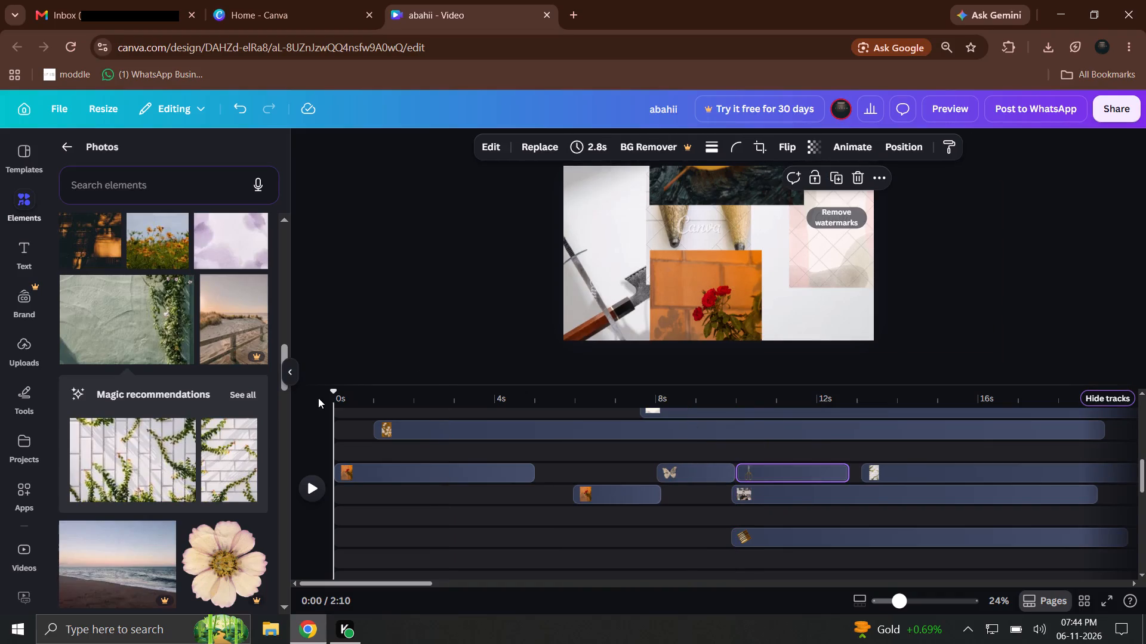
{"action": "left_click", "coordinate": [292, 484]}
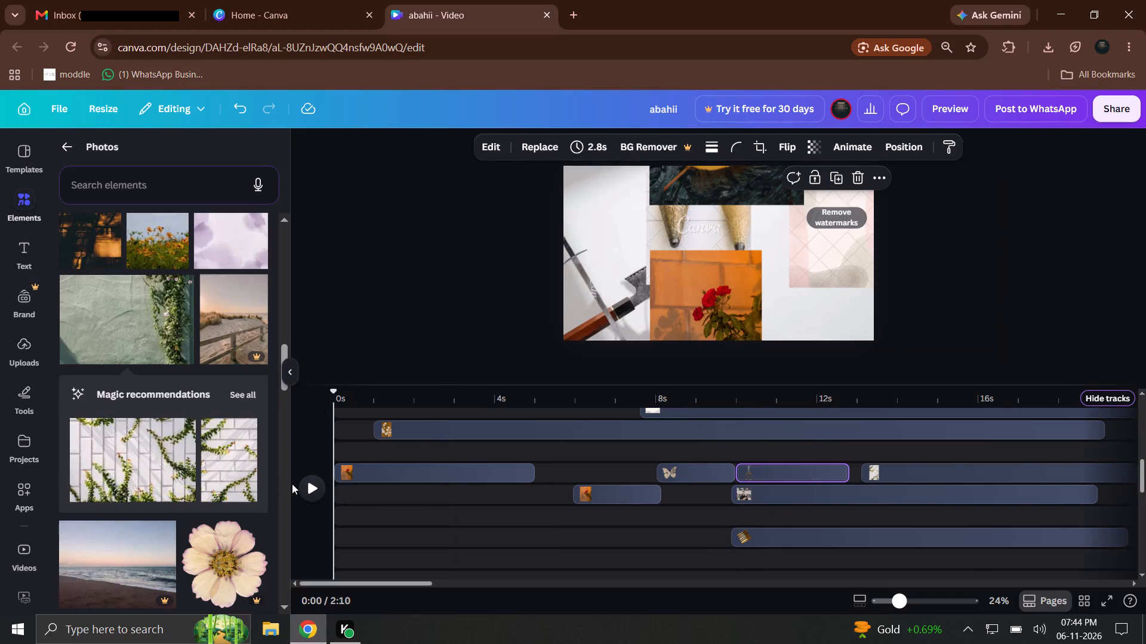
{"action": "left_click", "coordinate": [306, 482]}
Add the purple sunset sky photo to the timeline at about 2.2 s, on the empty track below the short orange photo clip.
{"action": "scroll", "coordinate": [146, 527], "scroll_direction": "down", "scroll_amount": 5}
{"action": "left_click_drag", "start_coordinate": [102, 386], "coordinate": [157, 358]}
{"action": "left_click_drag", "start_coordinate": [147, 362], "coordinate": [509, 523]}
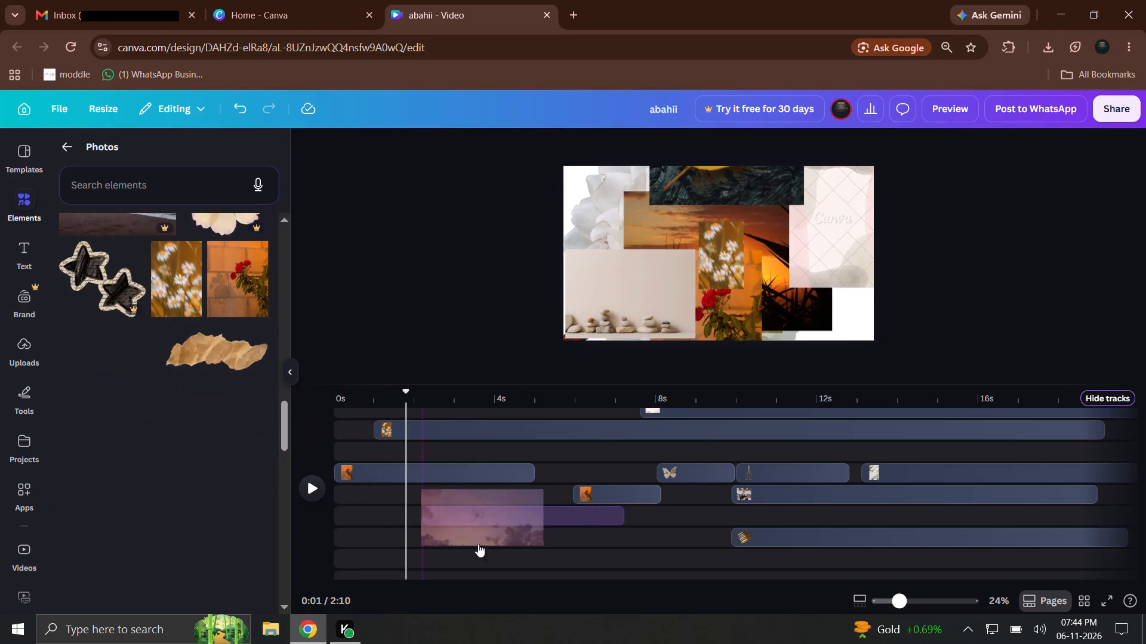
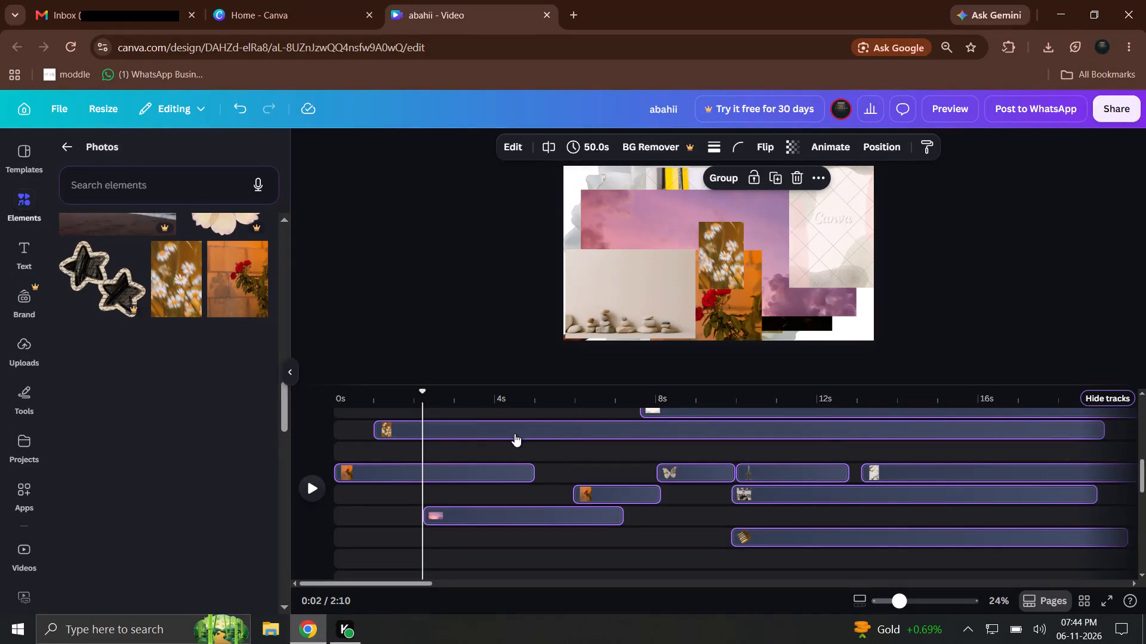
Trim about 1.9 s off the start of all the selected timeline clips, then clear the selection.
{"action": "left_click_drag", "start_coordinate": [377, 423], "coordinate": [849, 448]}
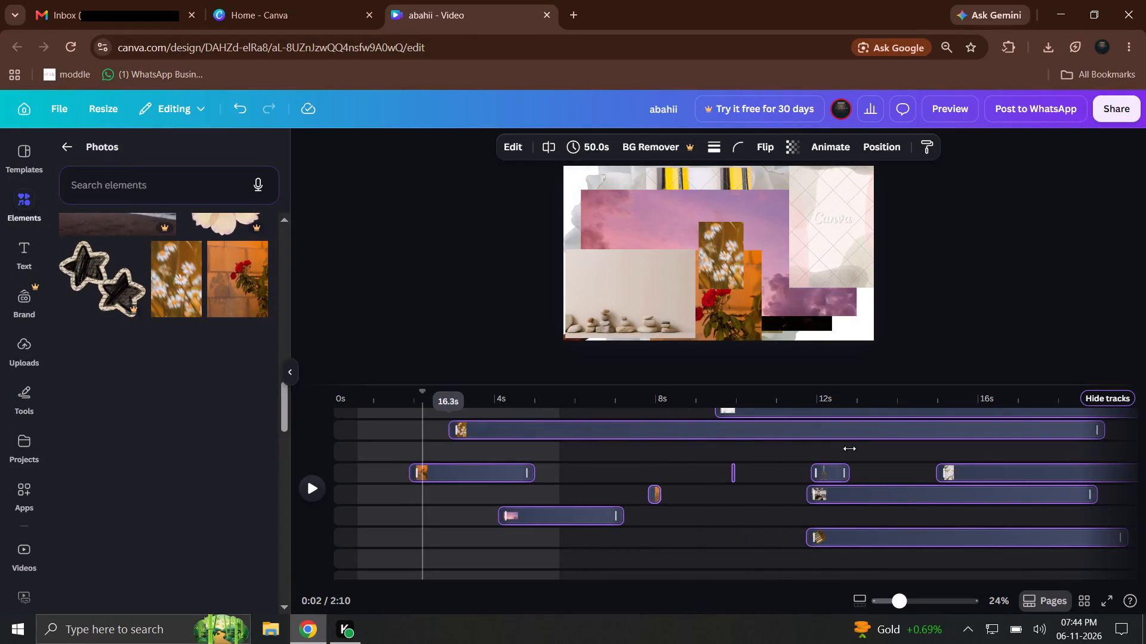
{"action": "left_click_drag", "start_coordinate": [849, 448], "coordinate": [845, 449]}
{"action": "left_click_drag", "start_coordinate": [726, 445], "coordinate": [654, 445]}
{"action": "left_click", "coordinate": [663, 497]}
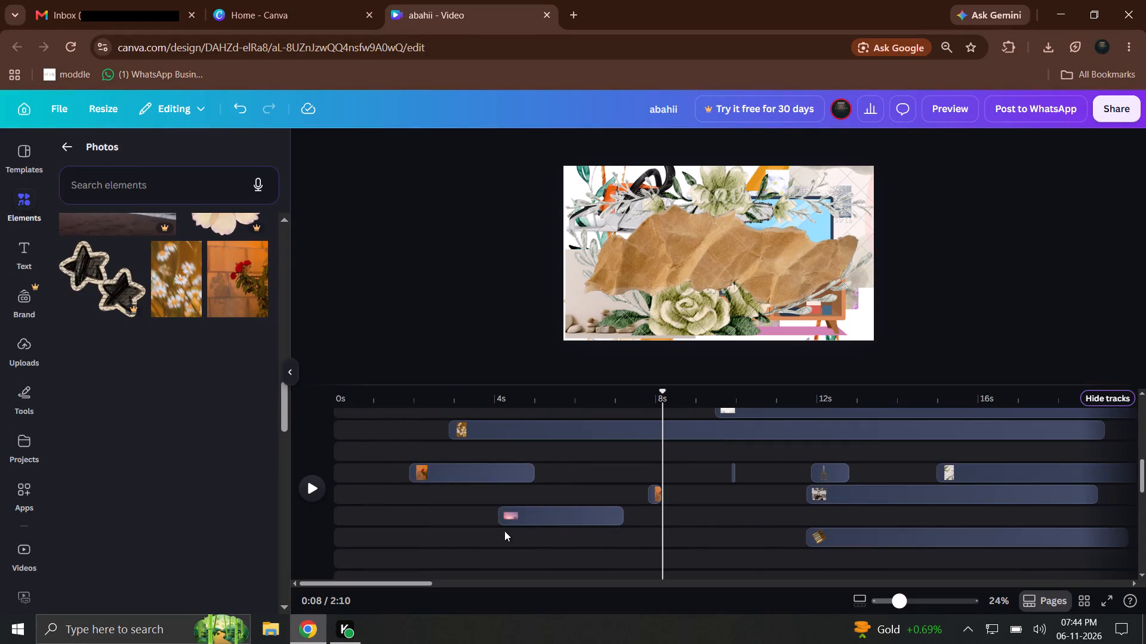
Select the trimmed clips together and shift them about 1.9 s earlier so the orange rose photo clip starts at 0 s.
{"action": "left_click_drag", "start_coordinate": [458, 536], "coordinate": [1145, 419]}
{"action": "left_click_drag", "start_coordinate": [1002, 485], "coordinate": [802, 477]}
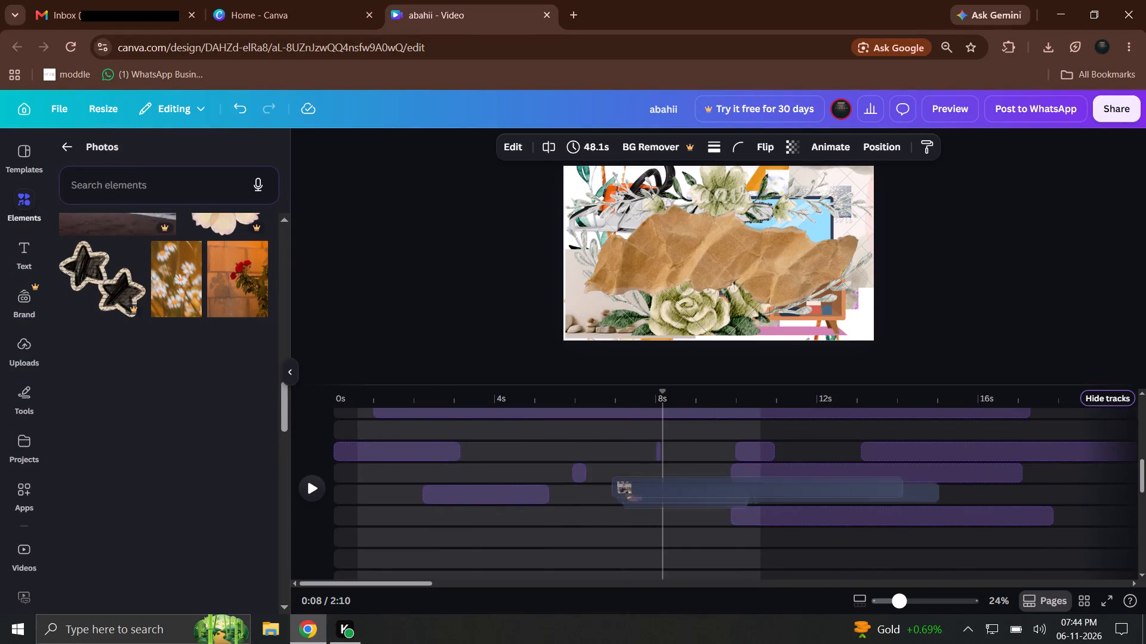
{"action": "left_click_drag", "start_coordinate": [802, 477], "coordinate": [681, 530]}
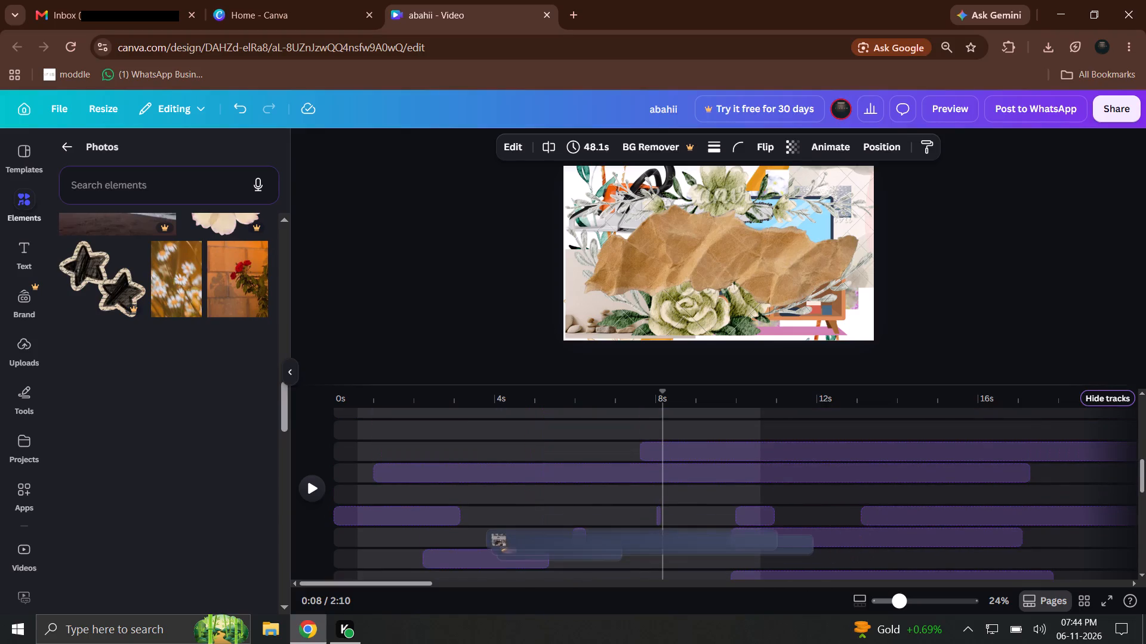
{"action": "left_click_drag", "start_coordinate": [681, 530], "coordinate": [680, 529]}
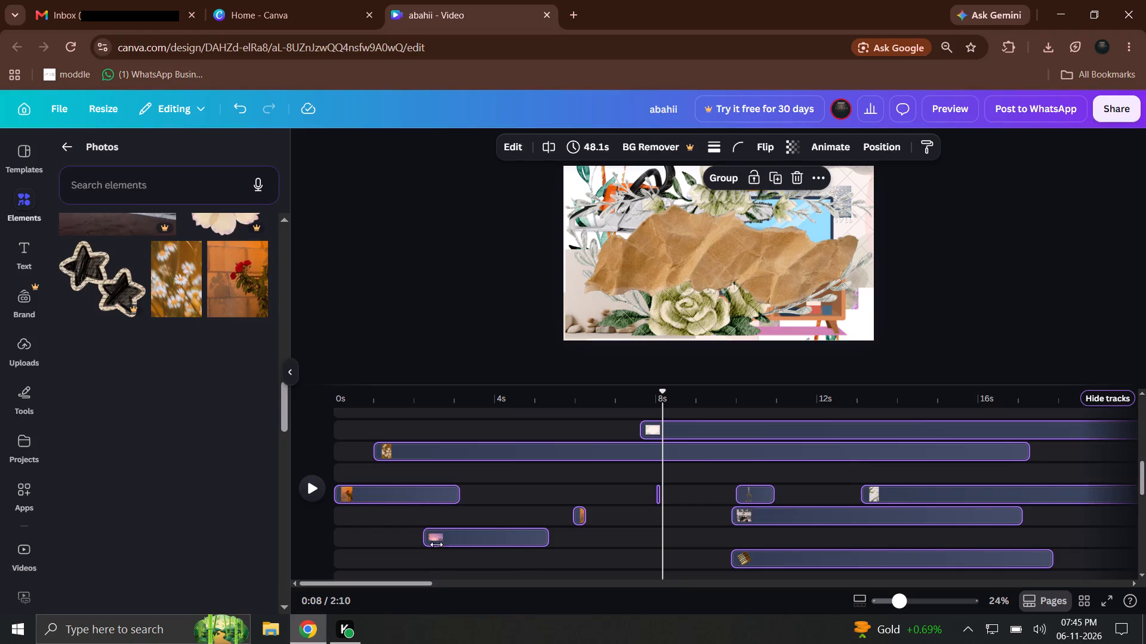
Select the lower-track clips except the opening orange and purple sunset ones and shift them about 1 s earlier, starting the long gold clip at 0 s.
{"action": "left_click", "coordinate": [558, 561]}
{"action": "left_click_drag", "start_coordinate": [565, 559], "coordinate": [1031, 403]}
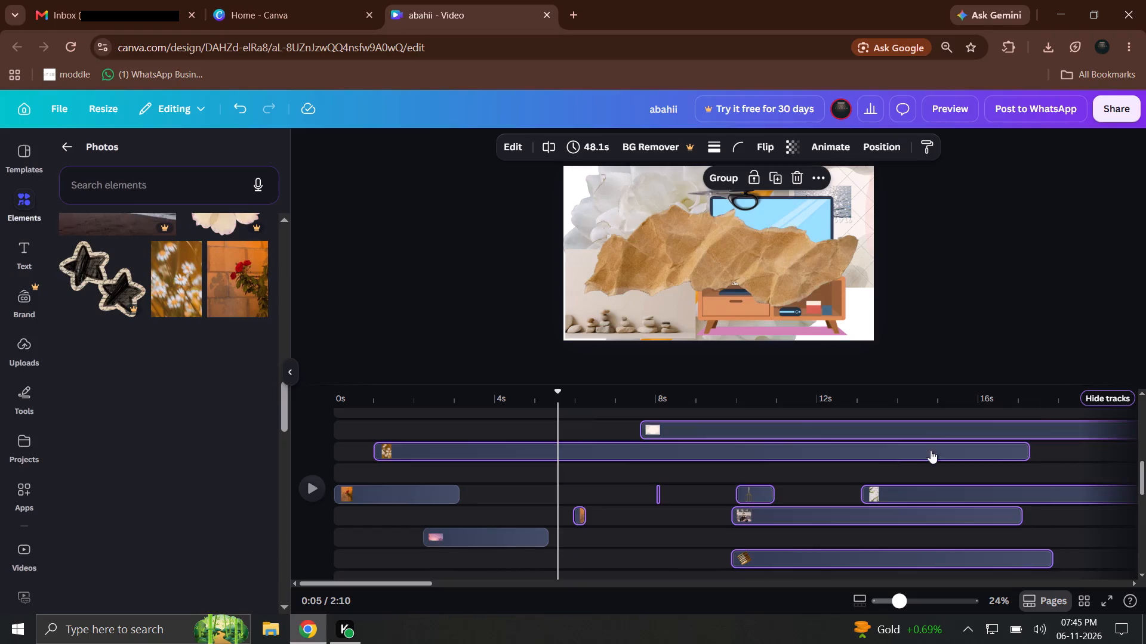
{"action": "left_click_drag", "start_coordinate": [928, 450], "coordinate": [561, 417]}
{"action": "left_click_drag", "start_coordinate": [555, 422], "coordinate": [744, 454]}
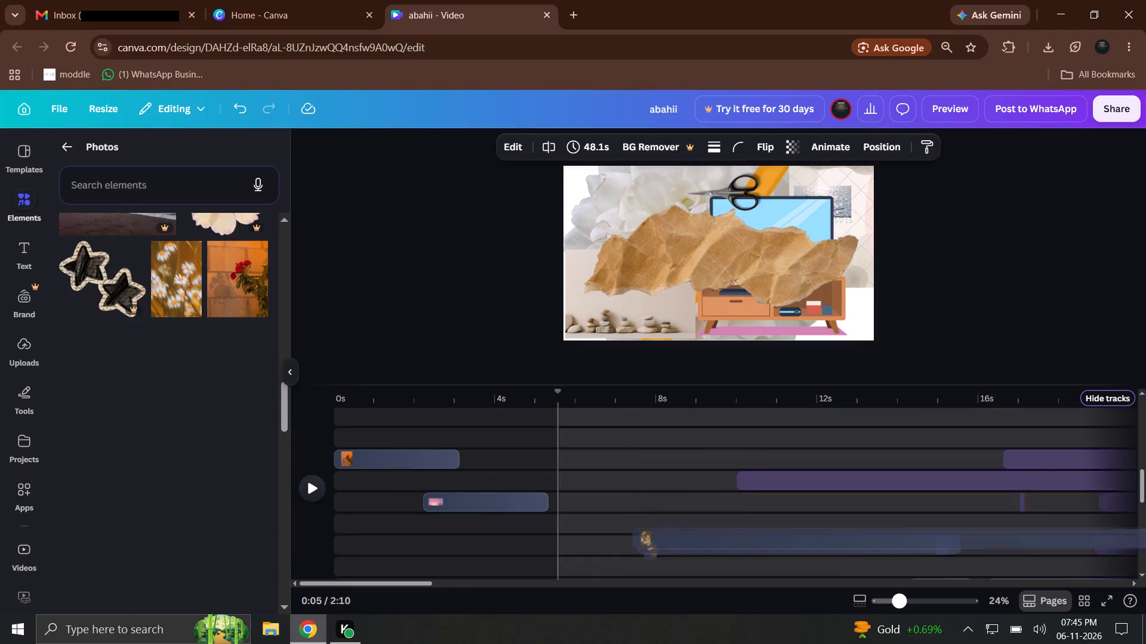
{"action": "left_click_drag", "start_coordinate": [744, 454], "coordinate": [503, 490]}
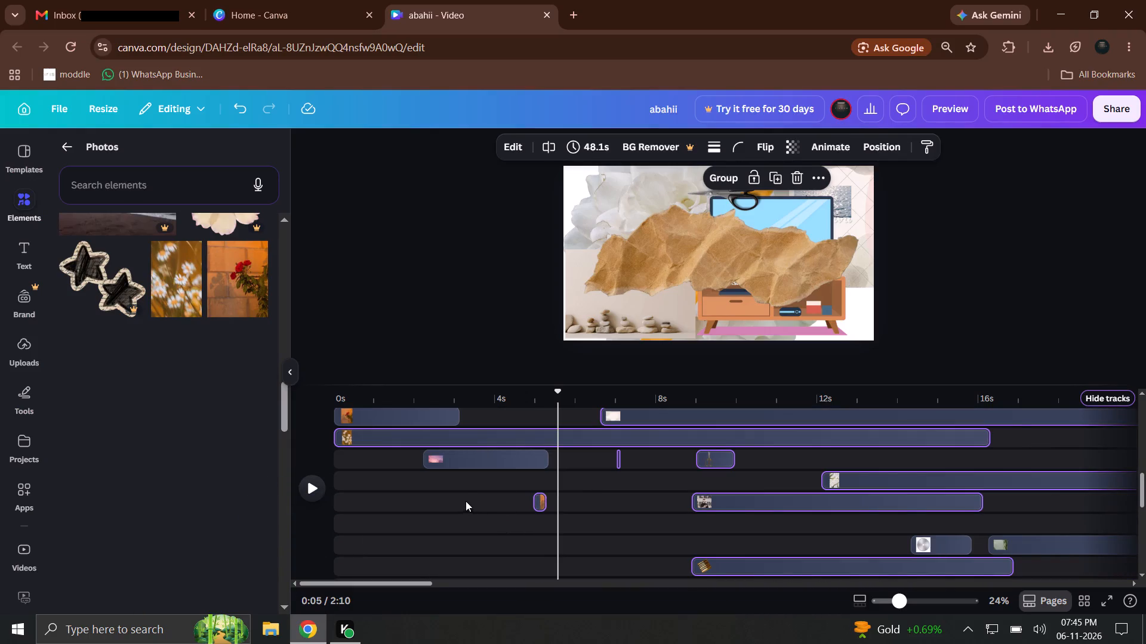
{"action": "scroll", "coordinate": [431, 538], "scroll_direction": "up", "scroll_amount": 5}
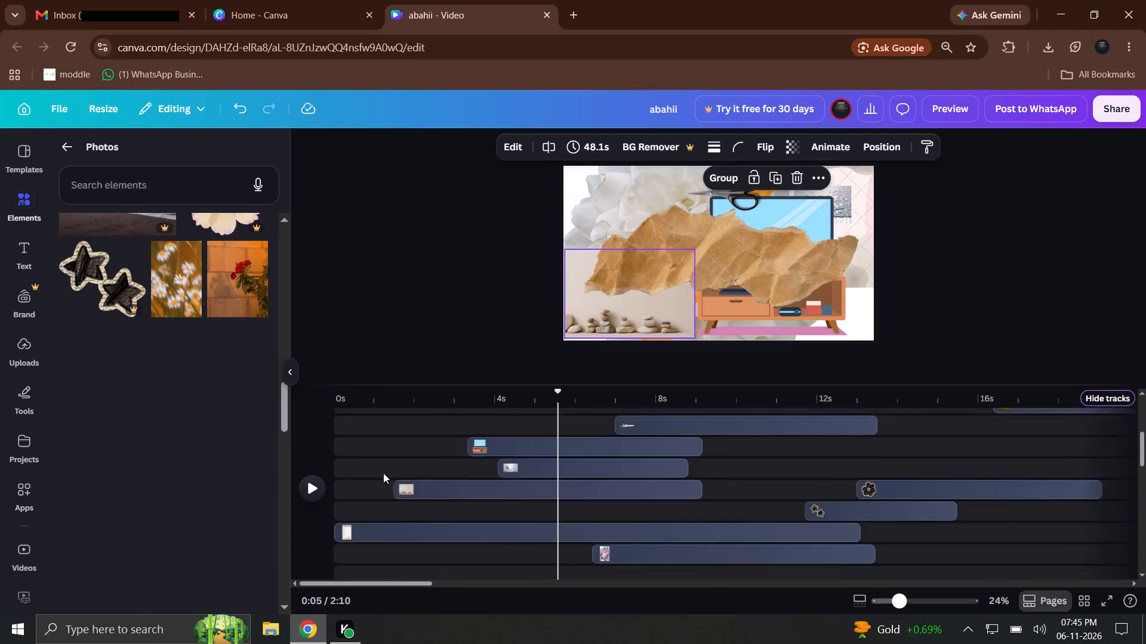
{"action": "scroll", "coordinate": [383, 473], "scroll_direction": "up", "scroll_amount": 8}
{"action": "left_click_drag", "start_coordinate": [485, 434], "coordinate": [793, 633]}
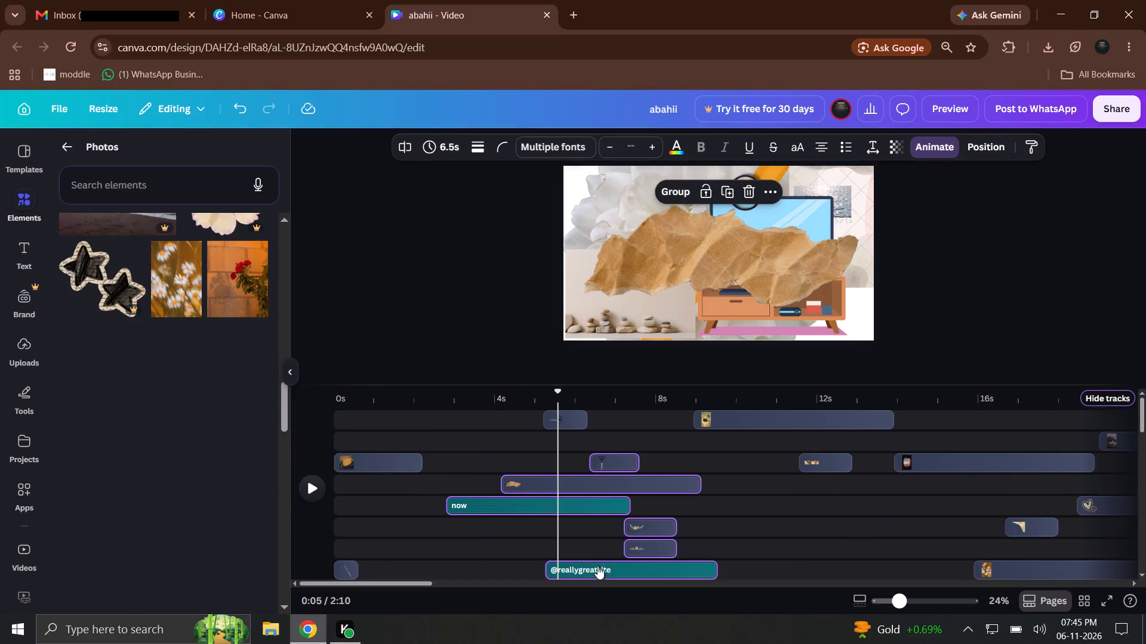
{"action": "left_click_drag", "start_coordinate": [605, 576], "coordinate": [481, 477]}
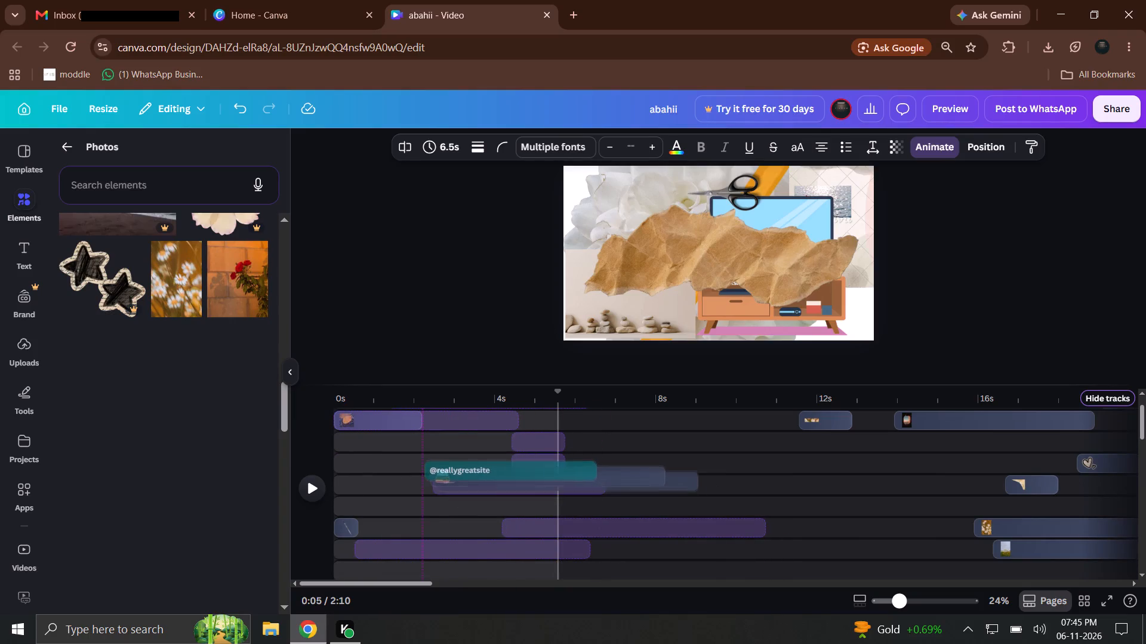
{"action": "left_click_drag", "start_coordinate": [481, 477], "coordinate": [478, 479]}
{"action": "left_click_drag", "start_coordinate": [478, 481], "coordinate": [480, 487]}
Play the video from the start to check the opening with the shifted clips.
{"action": "left_click_drag", "start_coordinate": [373, 397], "coordinate": [325, 401]}
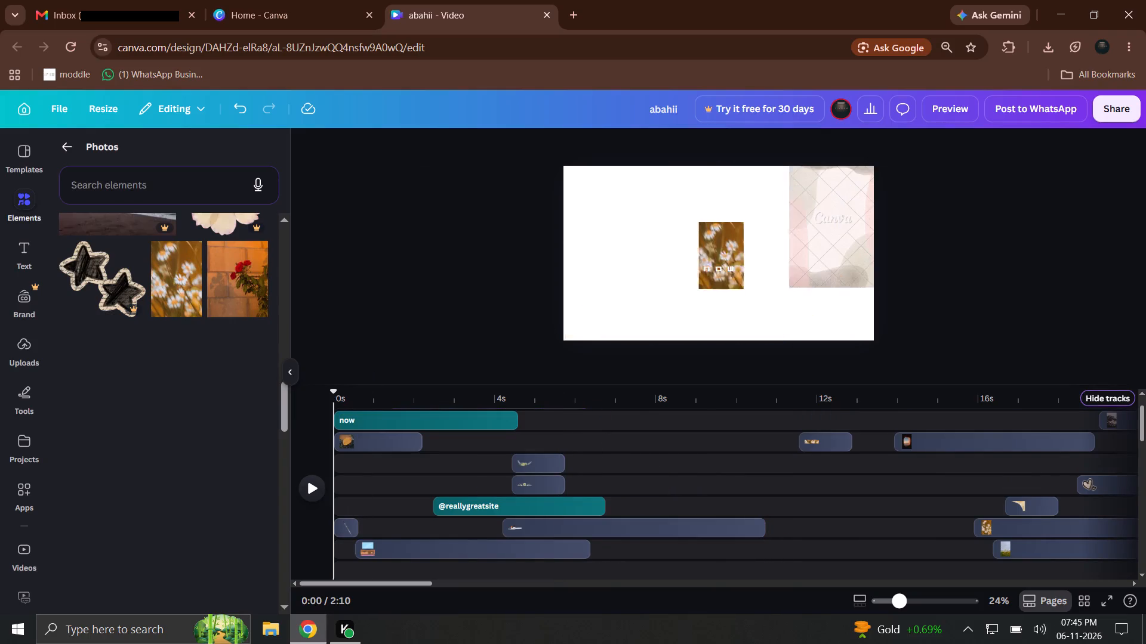
{"action": "left_click_drag", "start_coordinate": [324, 492], "coordinate": [297, 492]}
{"action": "left_click", "coordinate": [309, 492]}
{"action": "left_click_drag", "start_coordinate": [395, 524], "coordinate": [649, 523]}
{"action": "left_click_drag", "start_coordinate": [611, 538], "coordinate": [431, 515]}
{"action": "left_click_drag", "start_coordinate": [787, 608], "coordinate": [669, 548]}
Move the 6.5 s image clip from about 4.2 s to about 5.9 s, on its own track directly above the torn paper clip.
{"action": "left_click_drag", "start_coordinate": [603, 525], "coordinate": [448, 483]}
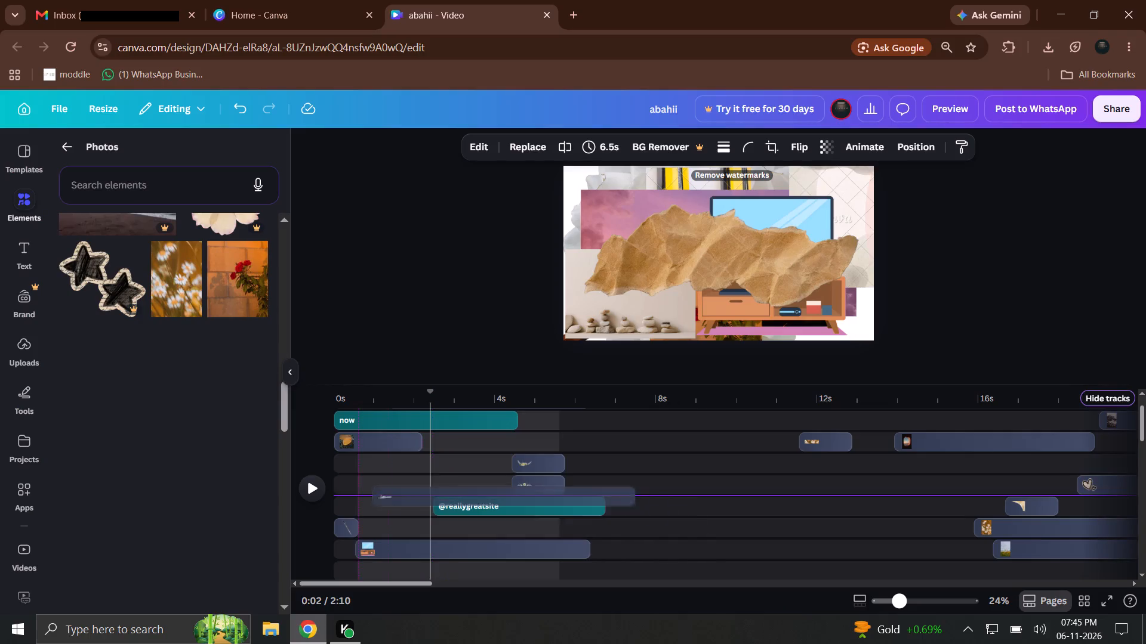
{"action": "left_click_drag", "start_coordinate": [448, 483], "coordinate": [623, 423]}
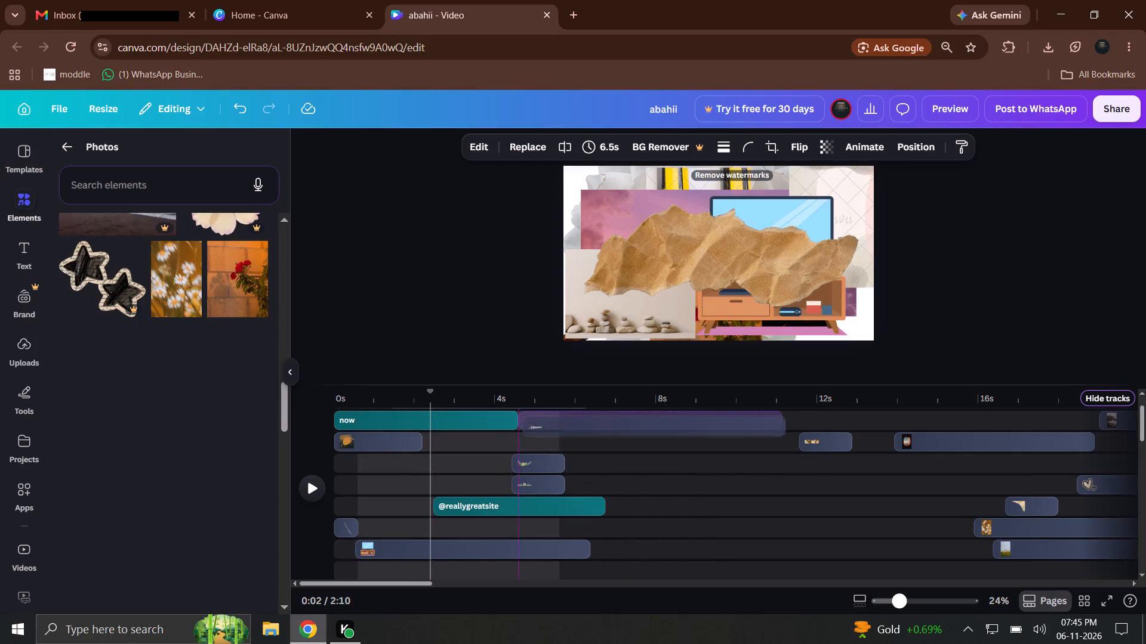
{"action": "scroll", "coordinate": [610, 519], "scroll_direction": "up", "scroll_amount": 2}
{"action": "scroll", "coordinate": [550, 486], "scroll_direction": "up", "scroll_amount": 2}
{"action": "left_click_drag", "start_coordinate": [621, 475], "coordinate": [663, 460]}
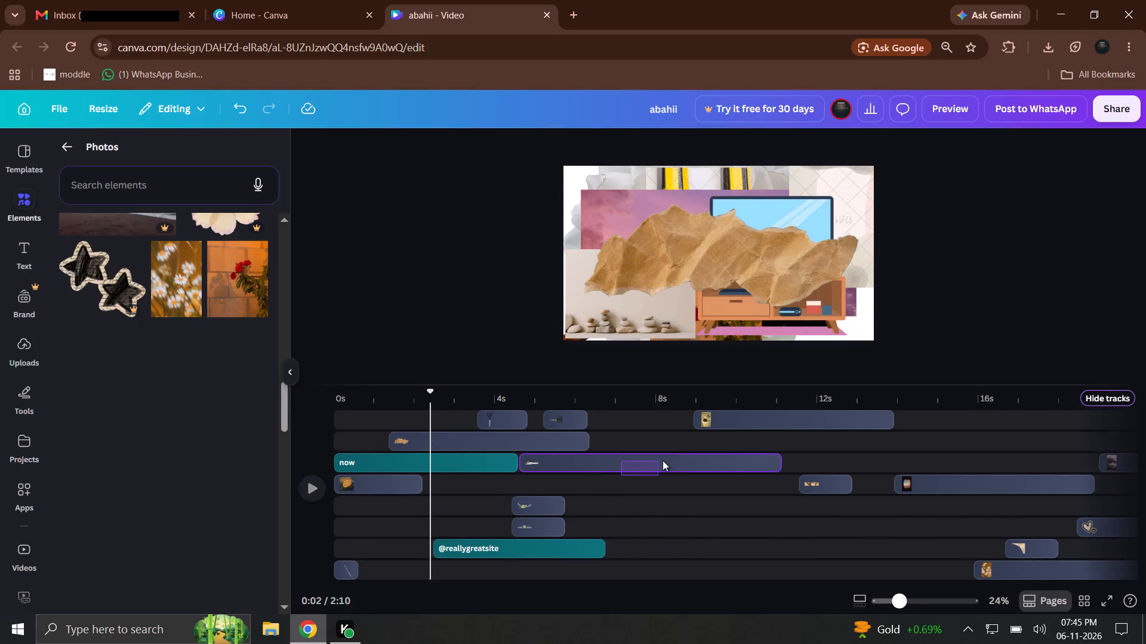
{"action": "left_click_drag", "start_coordinate": [663, 460], "coordinate": [688, 448]}
{"action": "left_click_drag", "start_coordinate": [668, 460], "coordinate": [718, 435]}
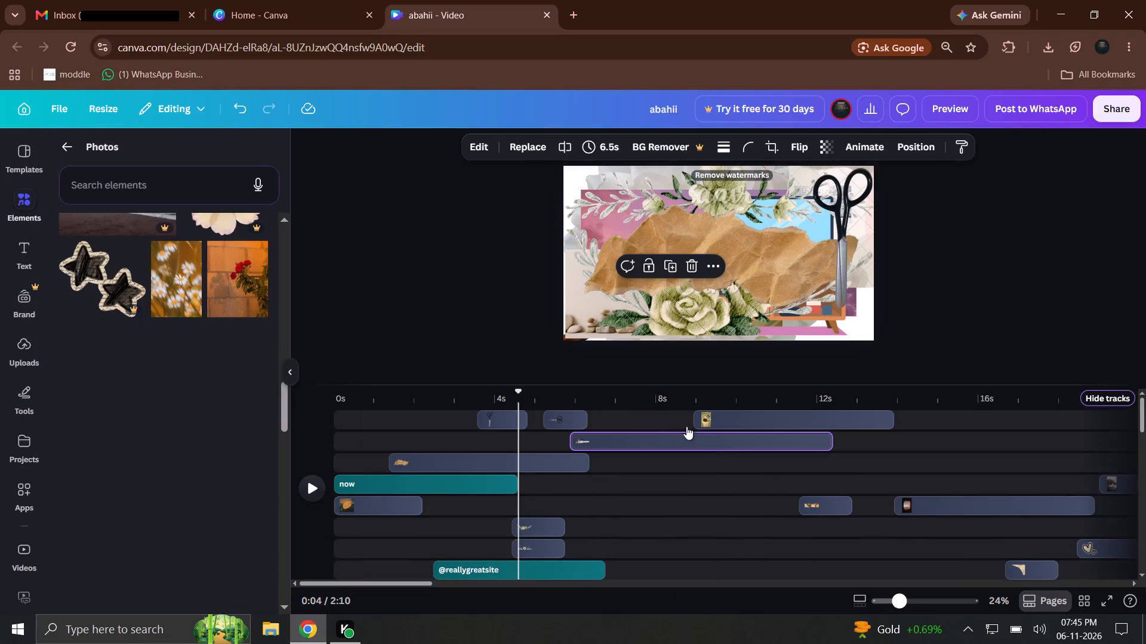
Return to the start of the timeline and play the first few seconds to check how the opening elements overlap.
{"action": "left_click_drag", "start_coordinate": [581, 388], "coordinate": [486, 385]}
{"action": "left_click_drag", "start_coordinate": [459, 385], "coordinate": [430, 387]}
{"action": "left_click", "coordinate": [417, 388]}
{"action": "left_click_drag", "start_coordinate": [405, 390], "coordinate": [401, 390]}
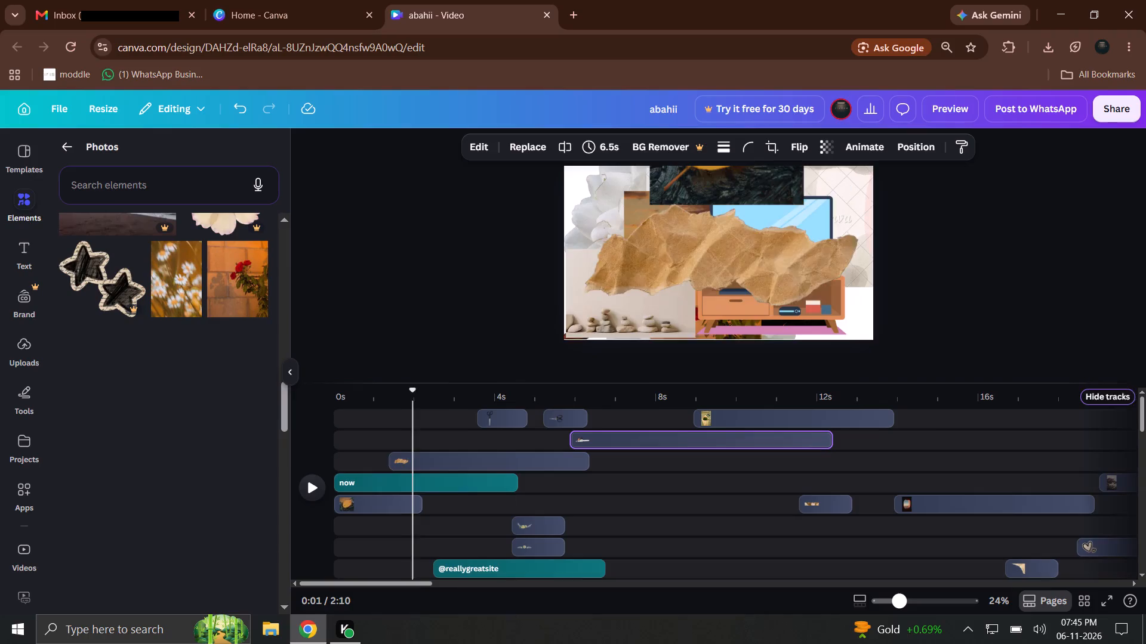
{"action": "left_click_drag", "start_coordinate": [401, 390], "coordinate": [400, 390]}
{"action": "left_click_drag", "start_coordinate": [396, 391], "coordinate": [388, 392]}
{"action": "left_click_drag", "start_coordinate": [382, 392], "coordinate": [374, 394]}
{"action": "double_click", "coordinate": [369, 394]}
{"action": "left_click_drag", "start_coordinate": [361, 395], "coordinate": [354, 396]}
{"action": "left_click", "coordinate": [349, 396]}
{"action": "left_click_drag", "start_coordinate": [343, 397], "coordinate": [334, 400]}
{"action": "triple_click", "coordinate": [334, 400]}
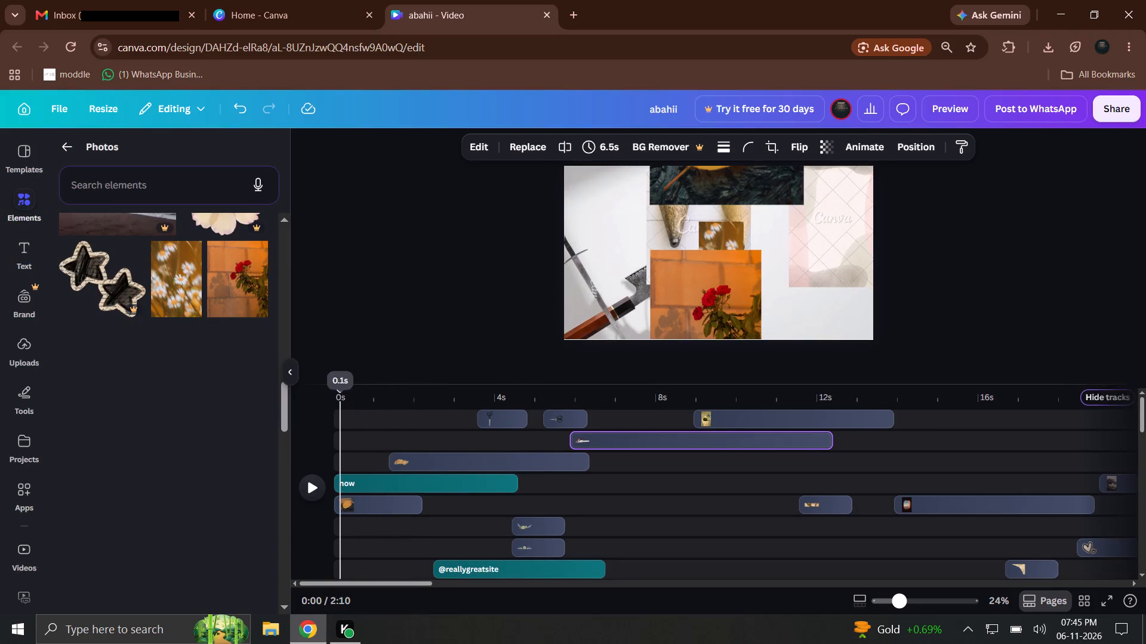
{"action": "left_click_drag", "start_coordinate": [333, 400], "coordinate": [318, 405]}
{"action": "left_click", "coordinate": [315, 477]}
{"action": "left_click", "coordinate": [315, 479]}
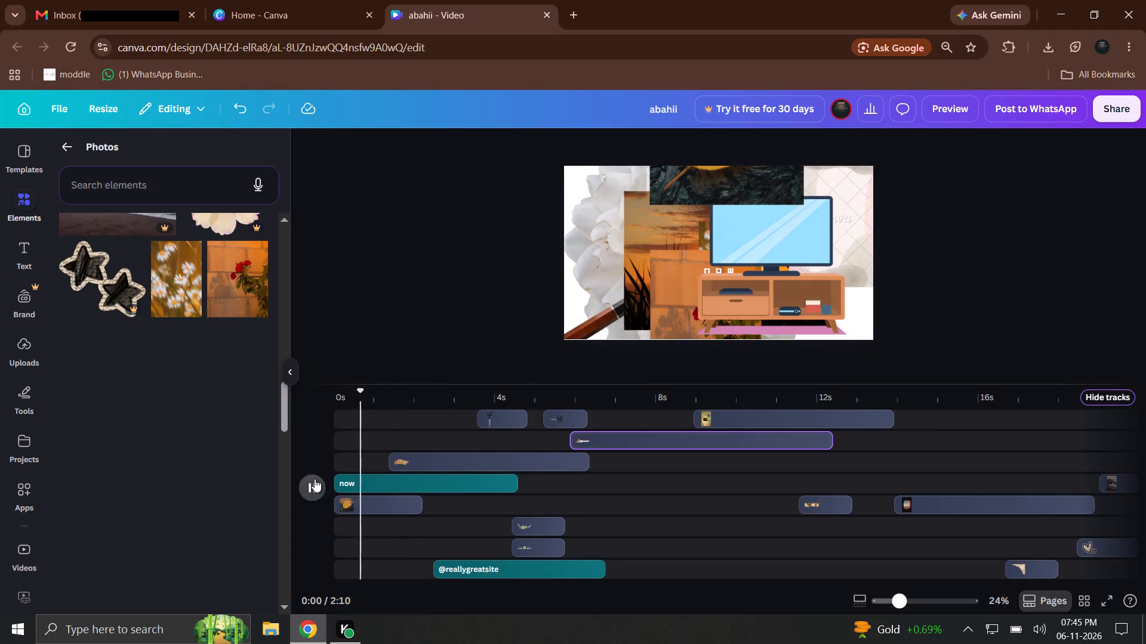
{"action": "left_click", "coordinate": [315, 479]}
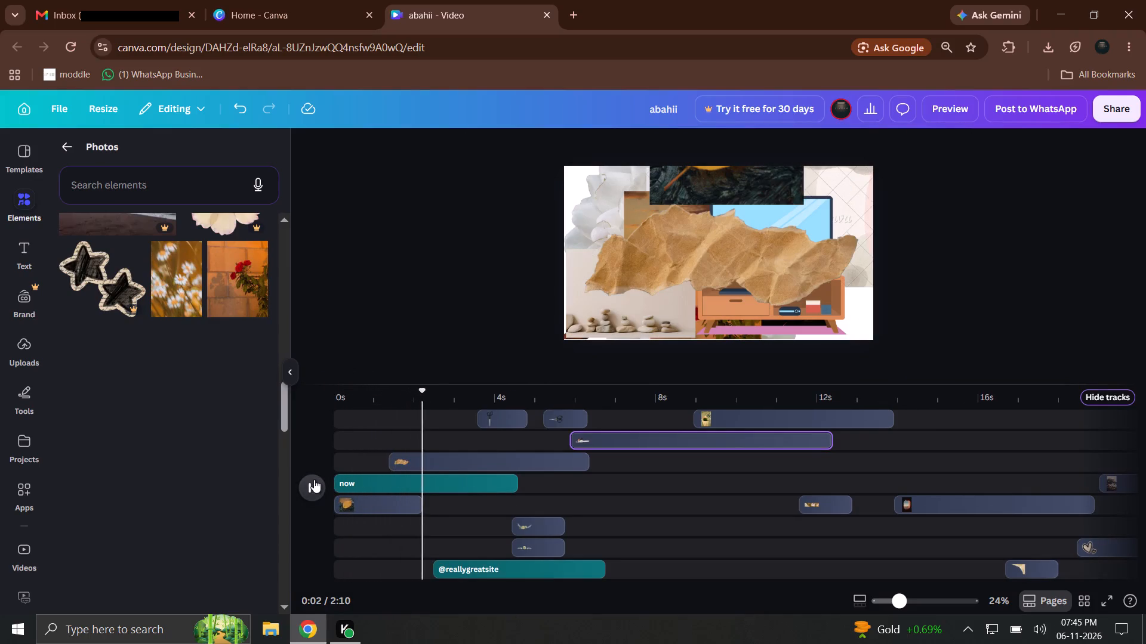
Move the 5.0 s torn brown paper clip down to about 1.3 s on the lower track, just before the pink photo clip.
{"action": "left_click_drag", "start_coordinate": [460, 459], "coordinate": [754, 596]}
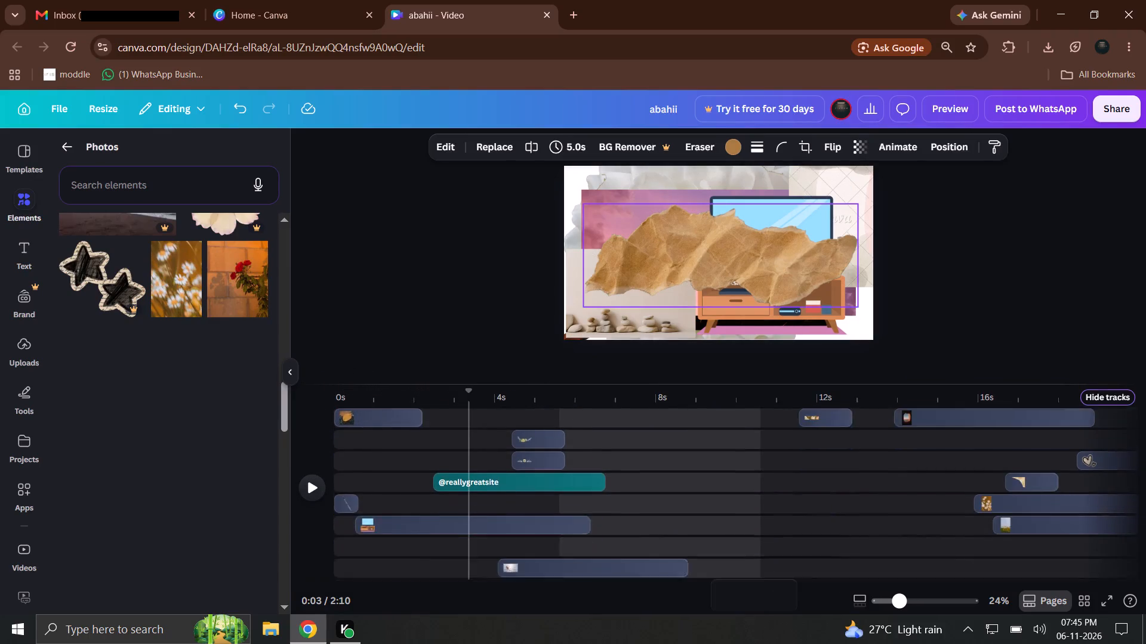
{"action": "left_click_drag", "start_coordinate": [754, 596], "coordinate": [436, 381]}
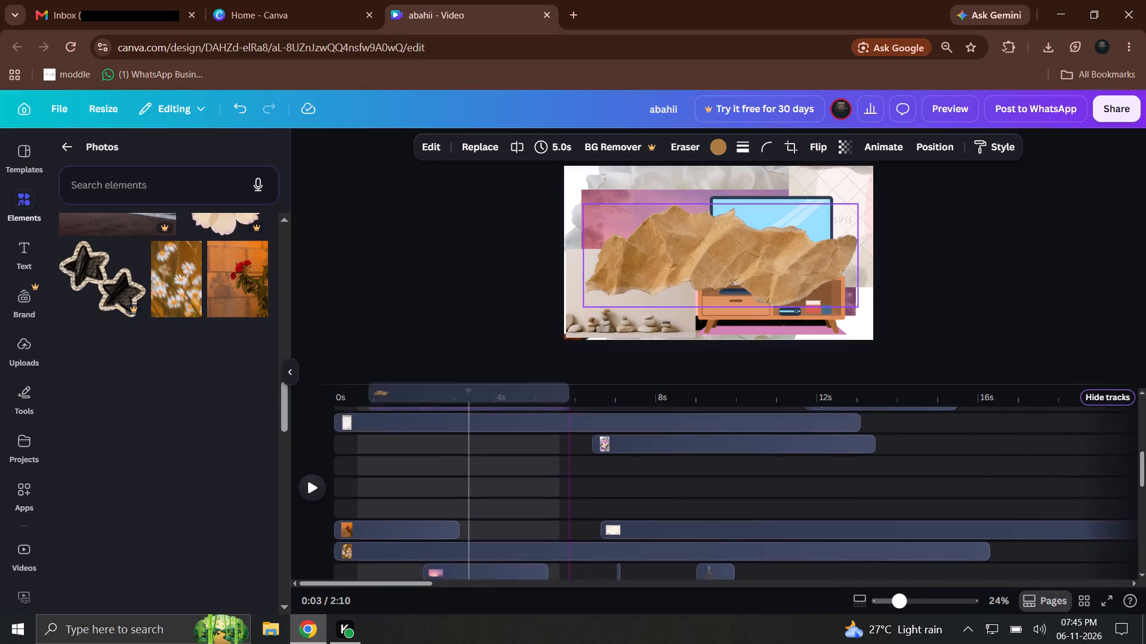
{"action": "left_click_drag", "start_coordinate": [436, 381], "coordinate": [456, 527]}
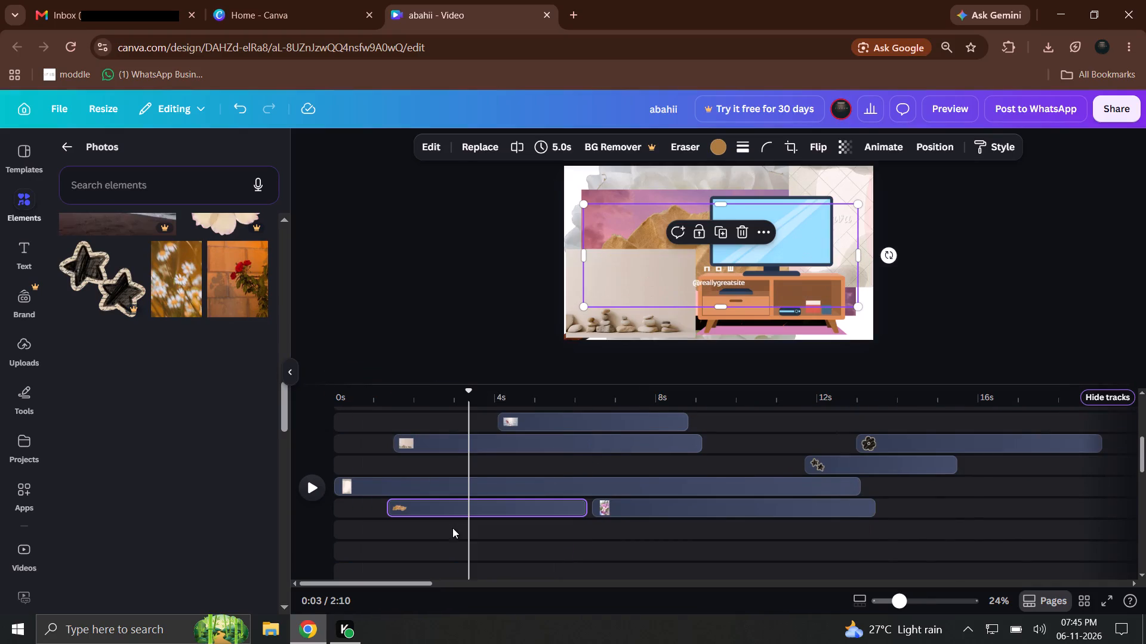
Extend the torn paper clip's start back to about 0.6 s, making the clip 5.6 s long.
{"action": "left_click_drag", "start_coordinate": [389, 501], "coordinate": [359, 509]}
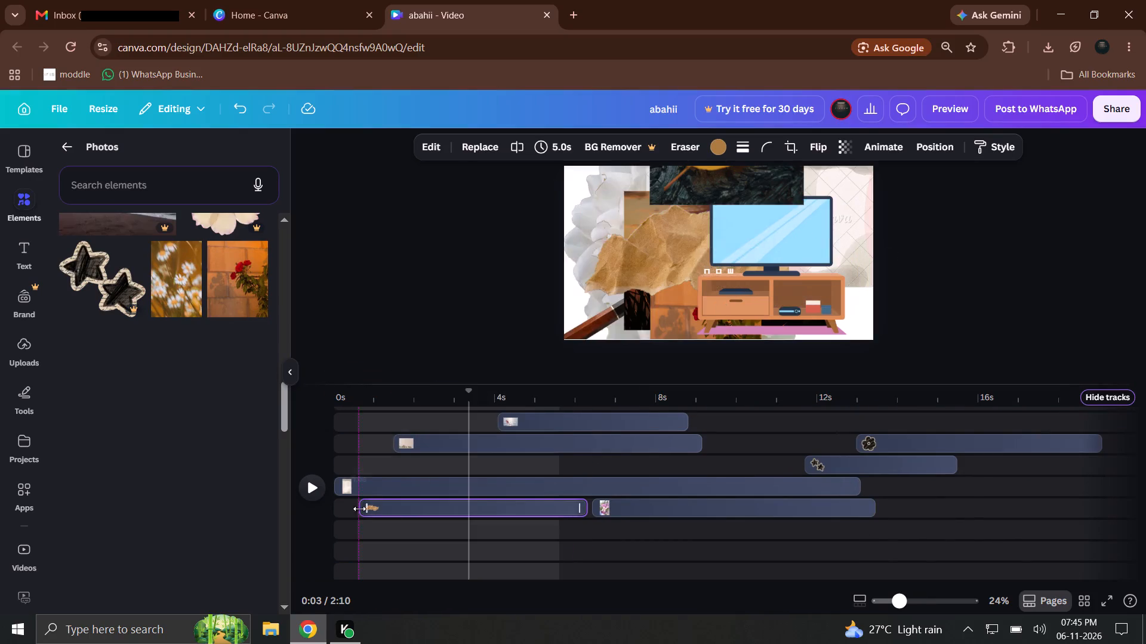
{"action": "left_click_drag", "start_coordinate": [359, 509], "coordinate": [361, 509]}
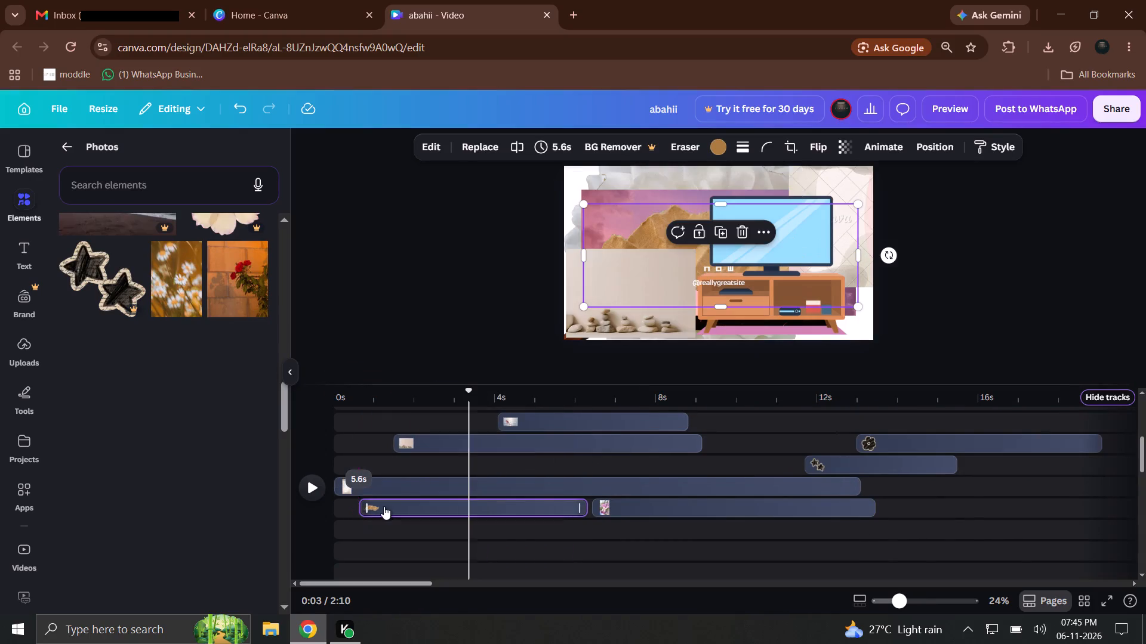
Play the video again from the start to check the torn paper layered behind the other elements.
{"action": "scroll", "coordinate": [384, 506], "scroll_direction": "up", "scroll_amount": 9}
{"action": "left_click_drag", "start_coordinate": [376, 395], "coordinate": [321, 402]}
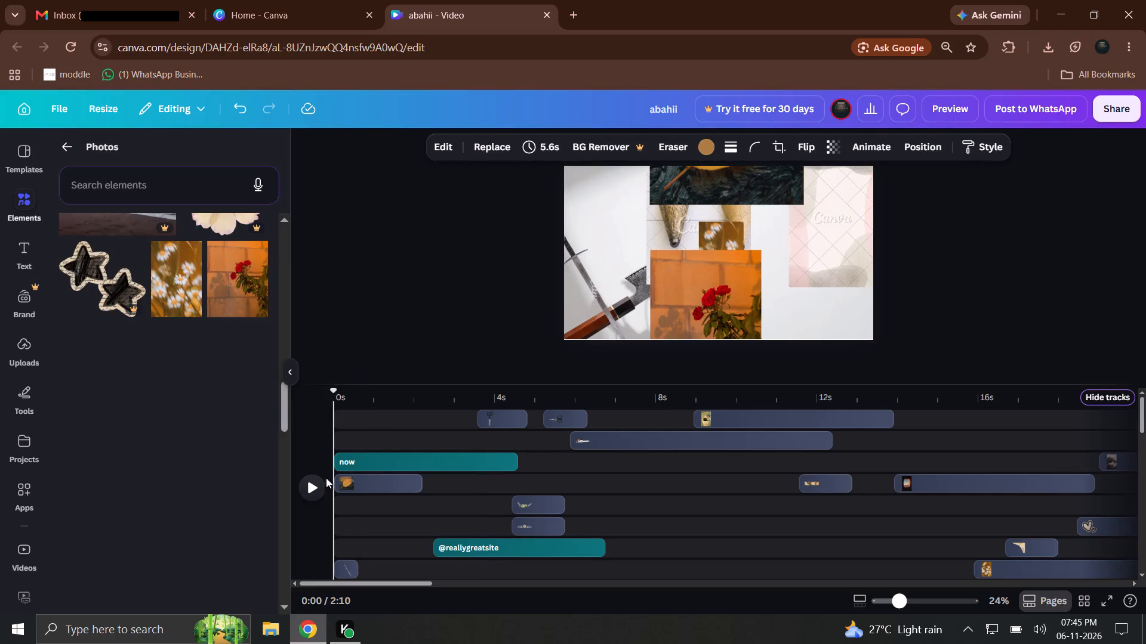
{"action": "left_click", "coordinate": [321, 489]}
{"action": "left_click", "coordinate": [321, 489]}
{"action": "left_click", "coordinate": [321, 489]}
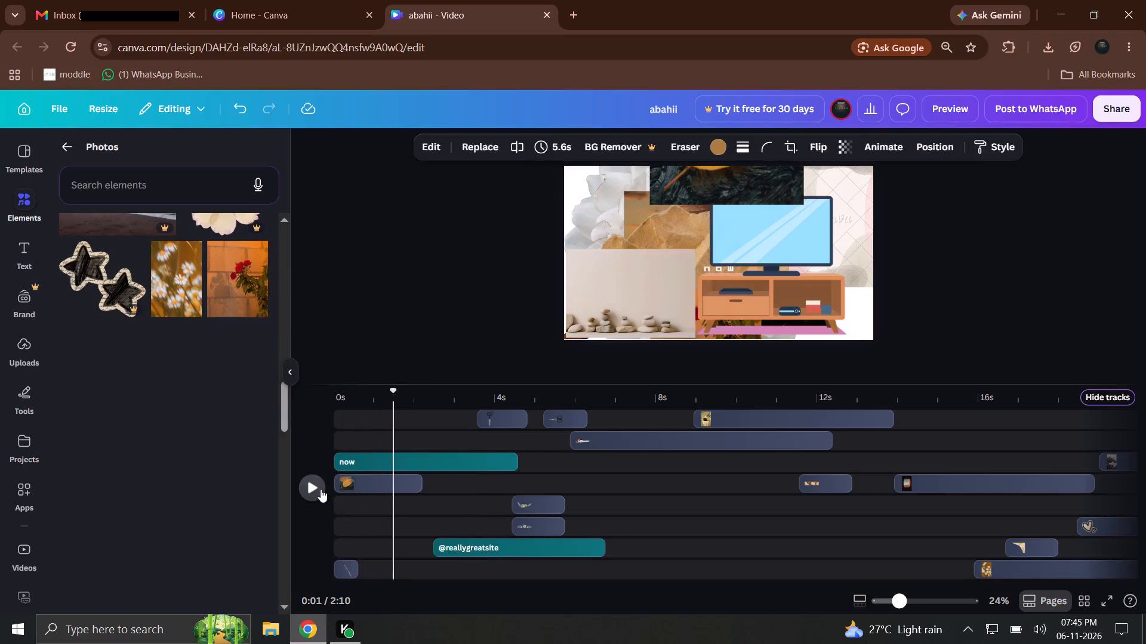